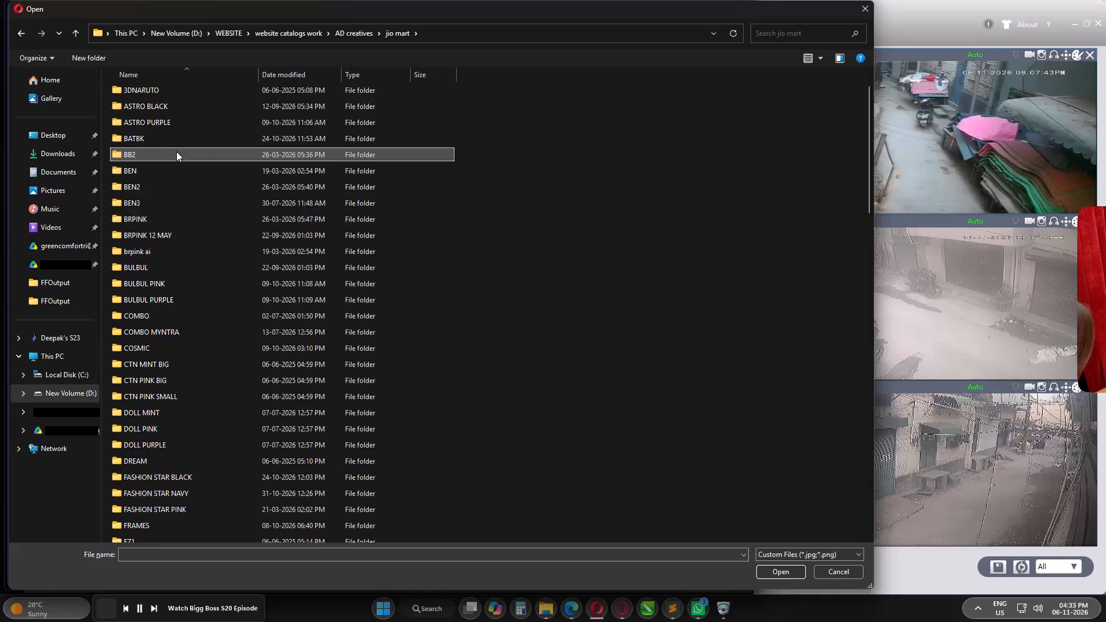
# Upload PhotoRoom-20250605_152357.png from the HIKER GREY RAINBOW folder as the Diagonal View photo.
pyautogui.press('h')
pyautogui.doubleClick(157, 122)
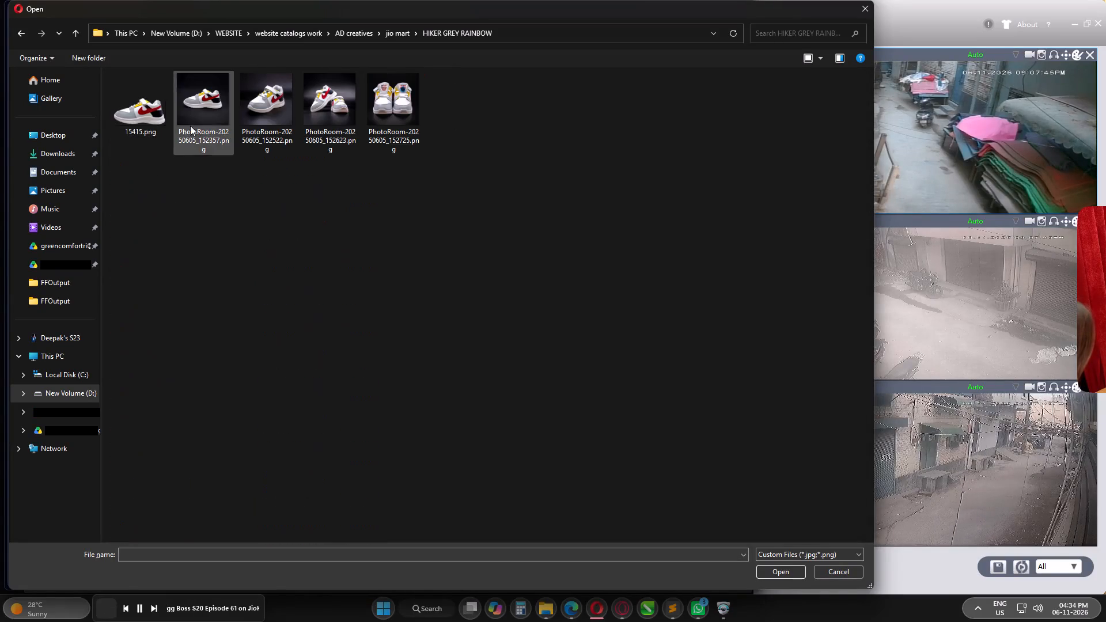
pyautogui.click(217, 202)
pyautogui.hotkey('ctrl', 'shift', '1')
pyautogui.click(410, 157)
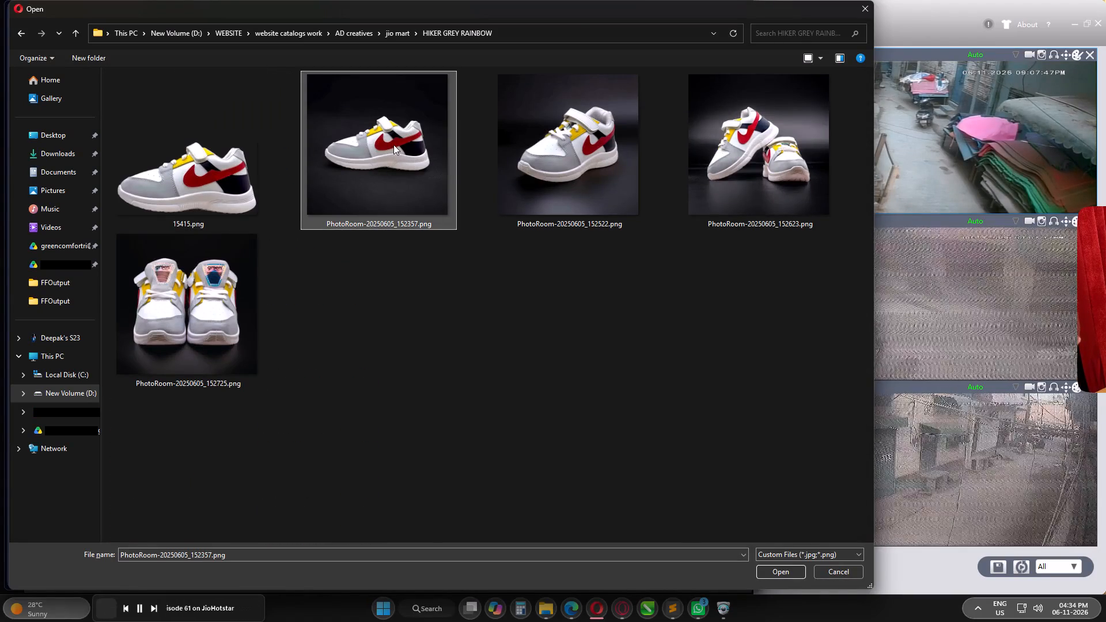
pyautogui.press('Return')
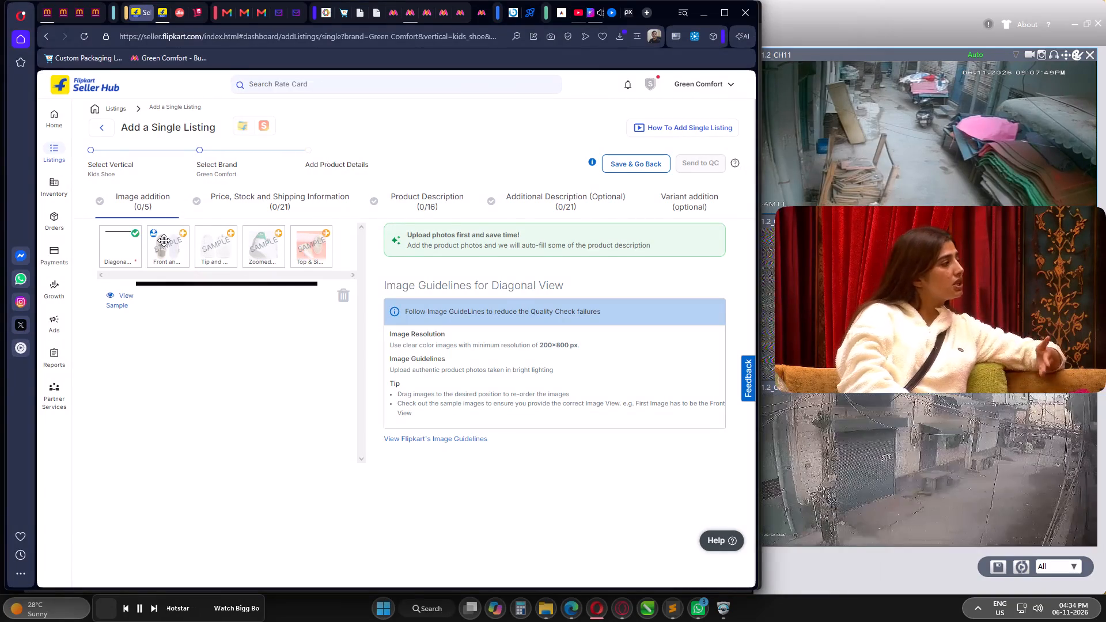
# Upload PhotoRoom-20250605_152522.png as the listing's front view photo in the second image slot.
pyautogui.click(164, 240)
pyautogui.click(225, 453)
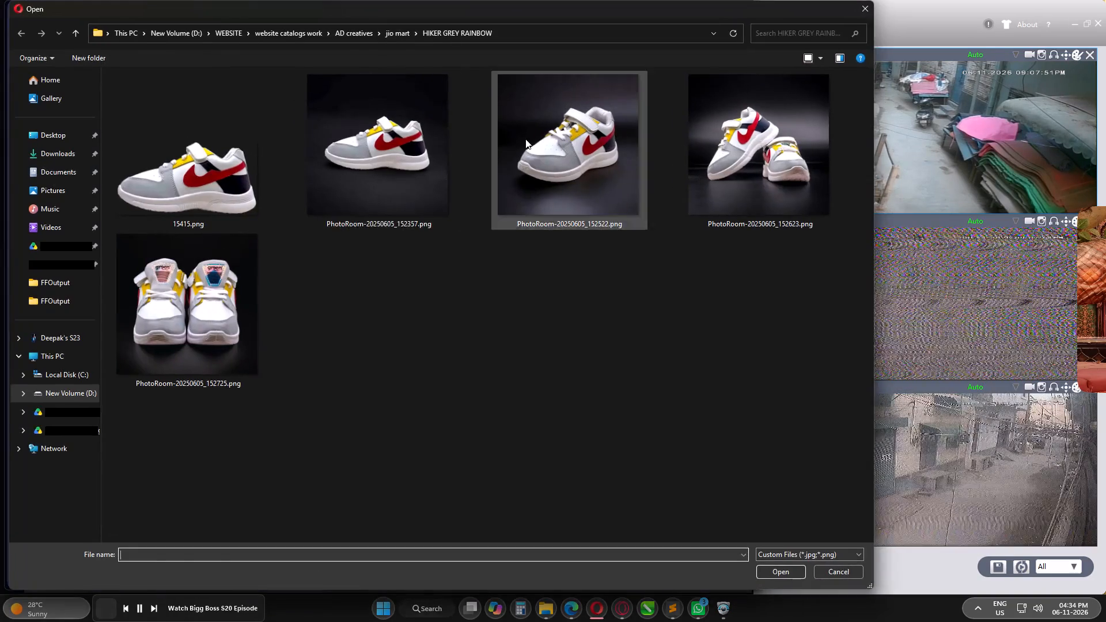
pyautogui.click(525, 139)
pyautogui.press('Return')
# Upload PhotoRoom-20250605_152623.png as the Tip and Heel View photo.
pyautogui.click(222, 256)
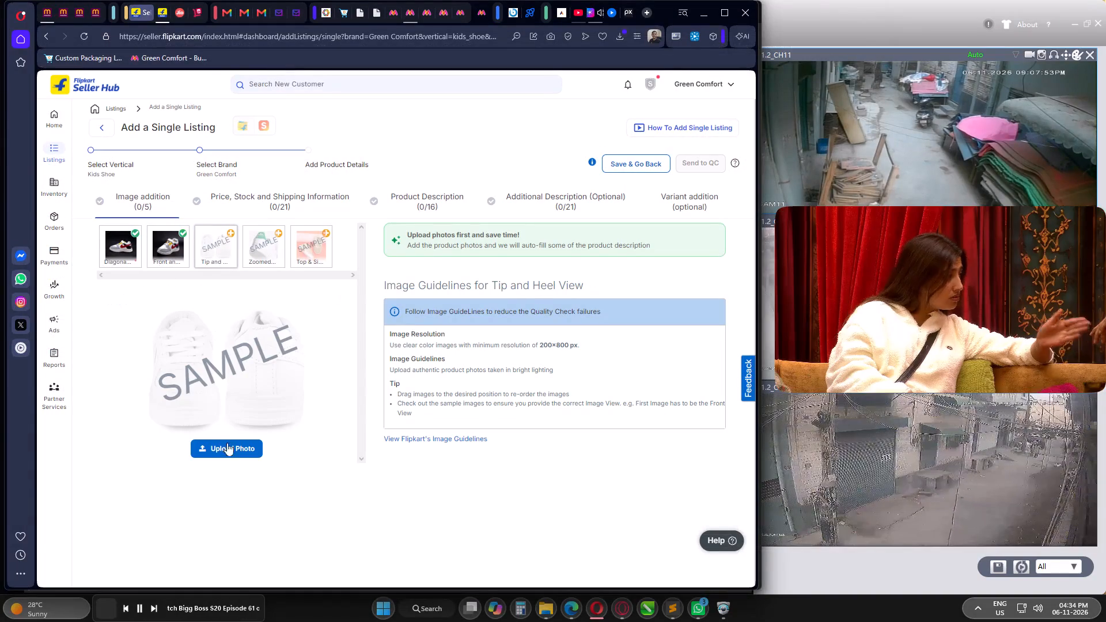
pyautogui.click(228, 452)
pyautogui.click(715, 175)
pyautogui.press('Return')
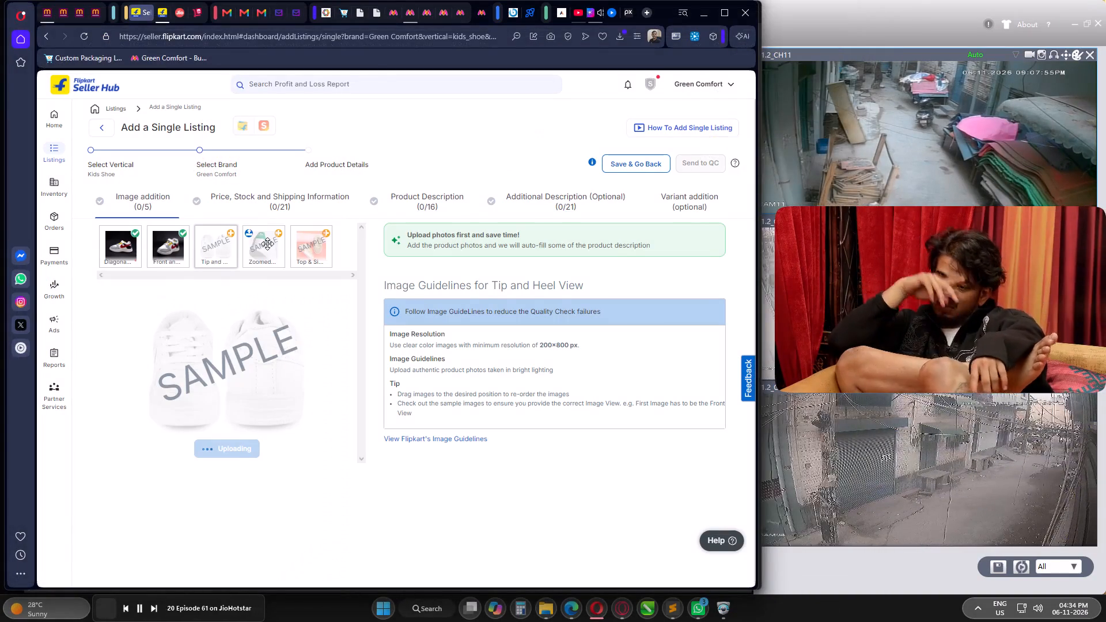
# Upload PhotoRoom-20250605_152725.png as the Zoomed View photo.
pyautogui.click(267, 244)
pyautogui.click(232, 453)
pyautogui.click(198, 324)
pyautogui.press('Return')
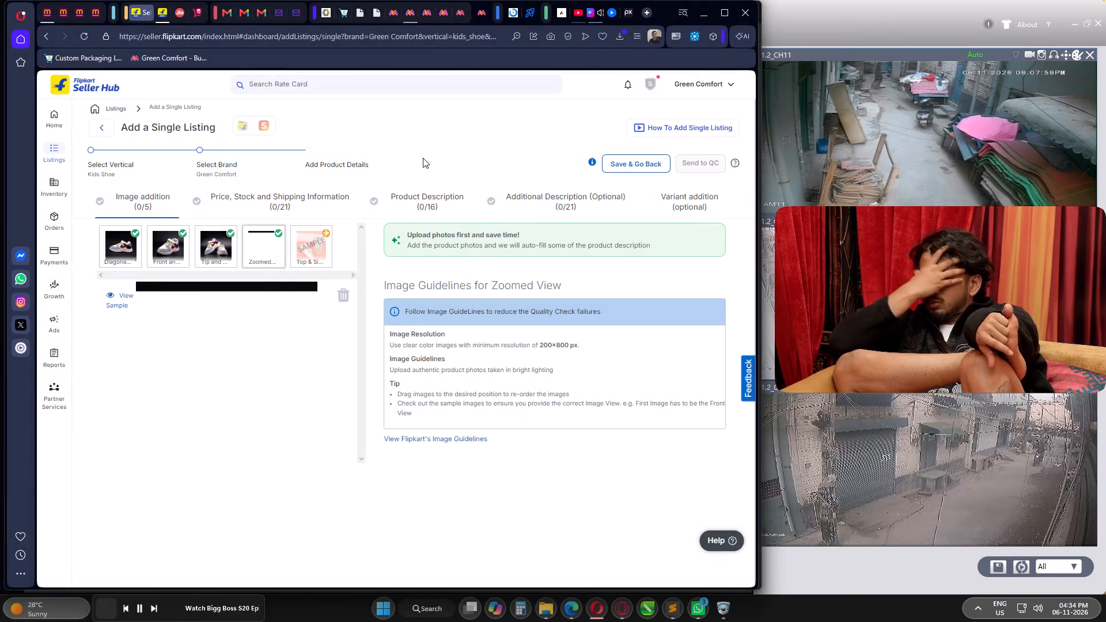
# In the Price, Stock and Shipping Information section, enter HIKER 11 as the beginning of the Seller SKU ID.
pyautogui.click(293, 201)
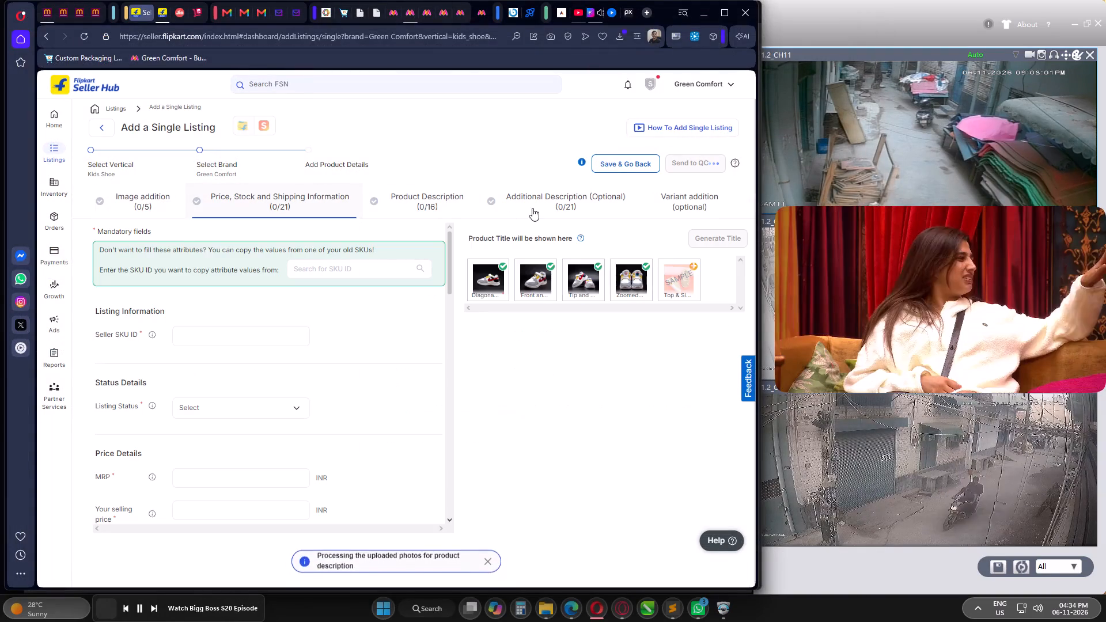
pyautogui.click(245, 335)
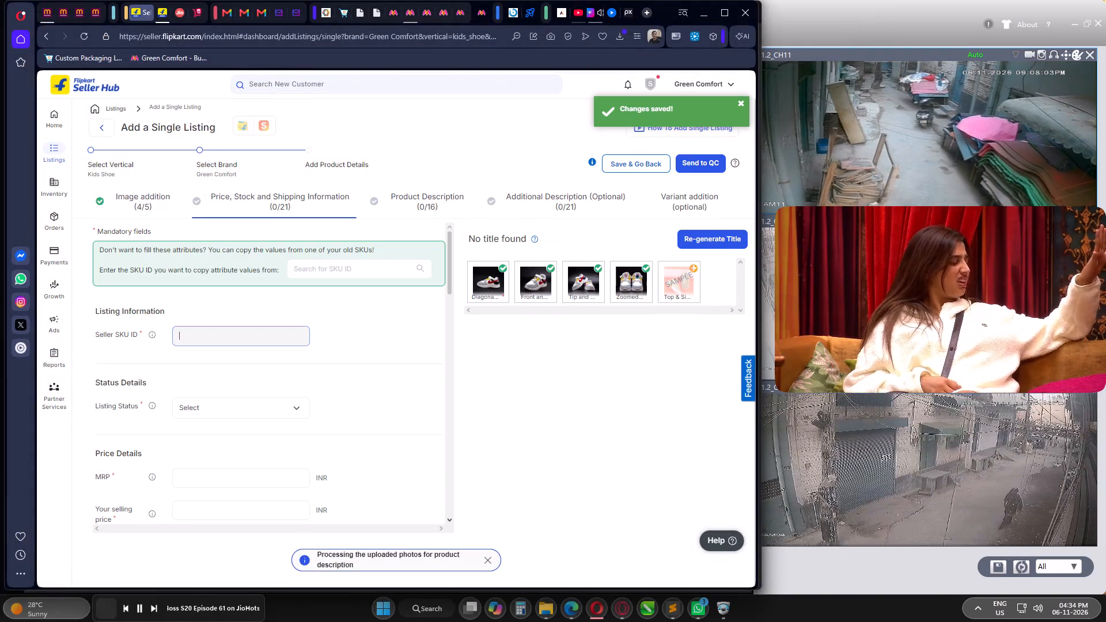
pyautogui.write('HIKER')
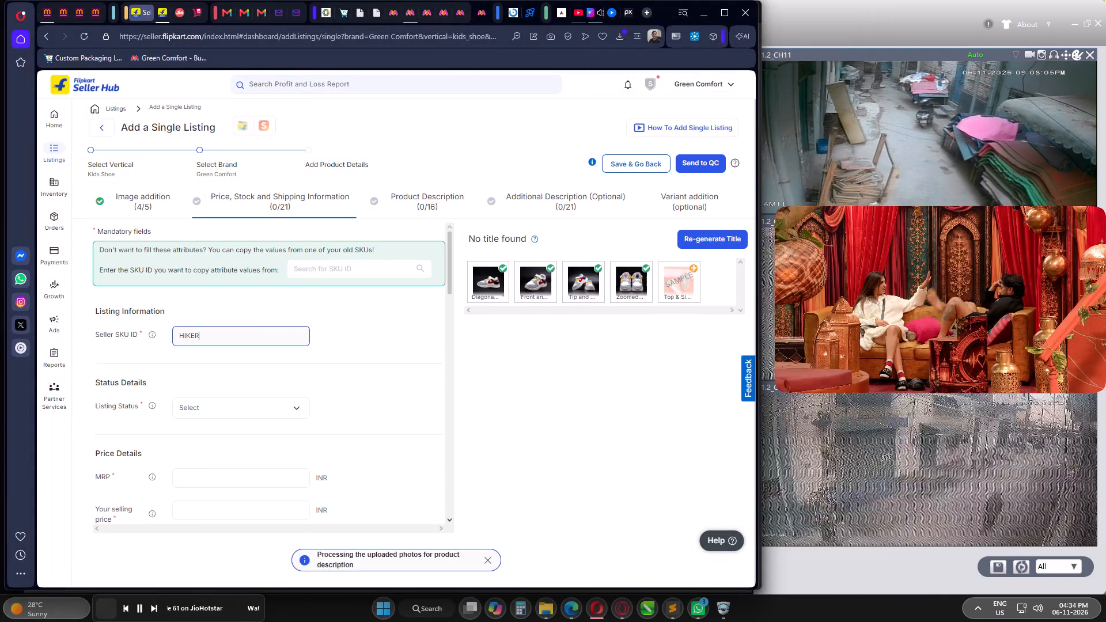
pyautogui.press('space')
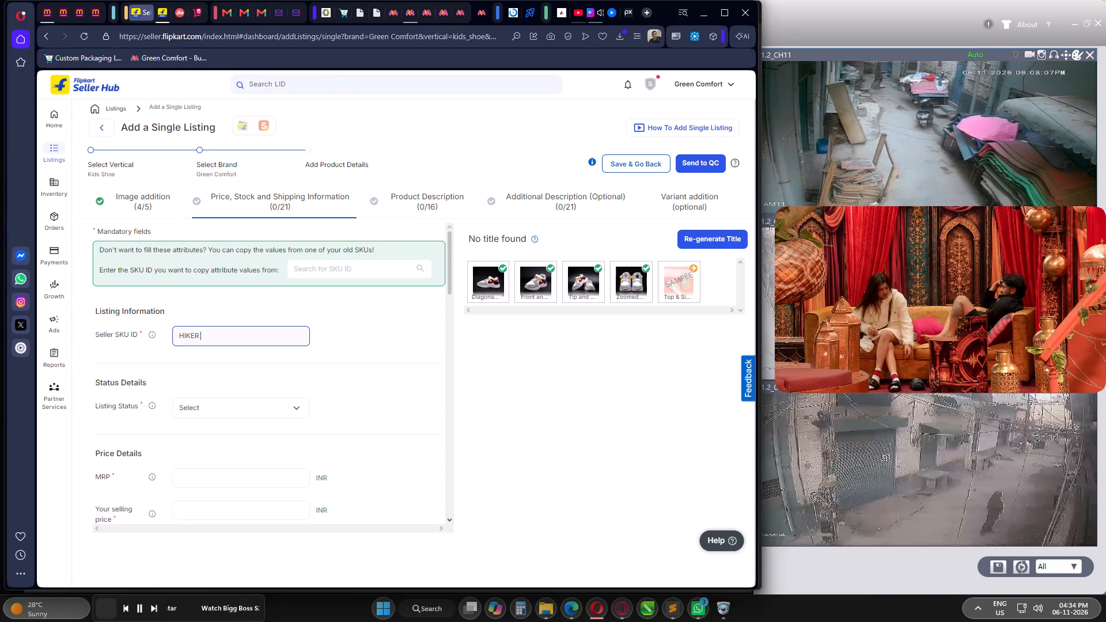
pyautogui.press('1')
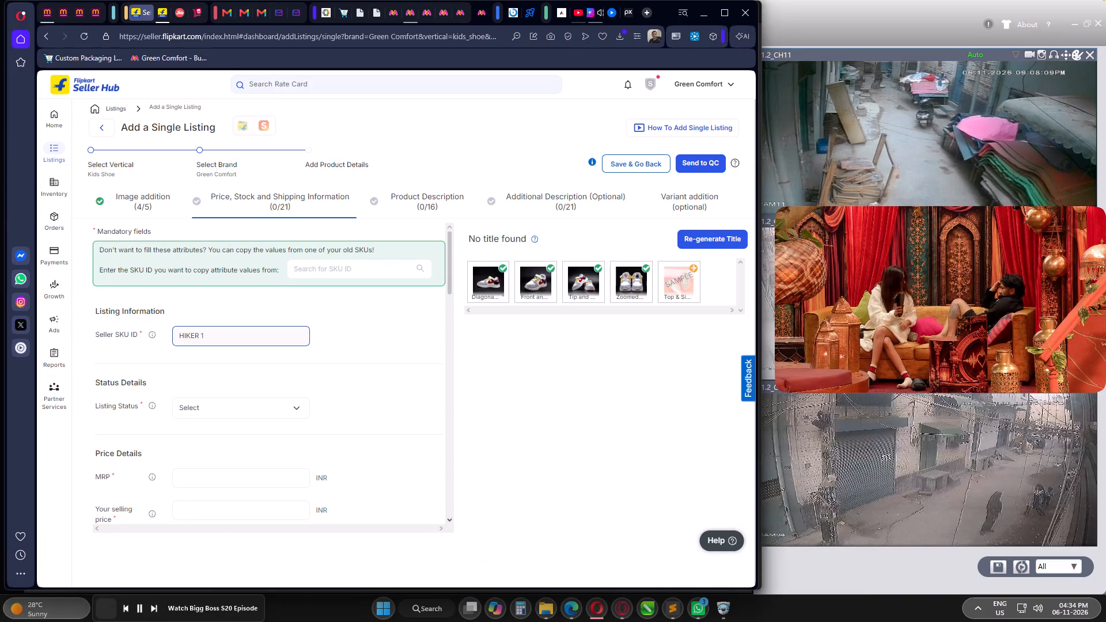
pyautogui.press('1')
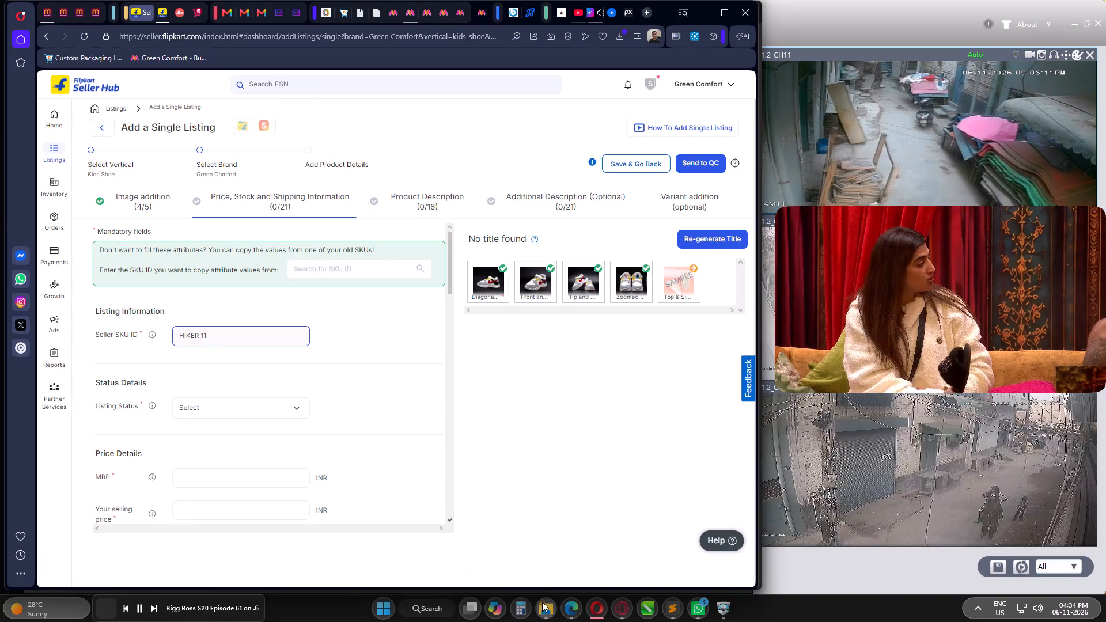
# Open the stock workbook B-37 2ND FLOOR 14-07-26 from the MEESHO, STOCK FILE, MACRO ENABLED folder on the cloud drive.
pyautogui.click(552, 603)
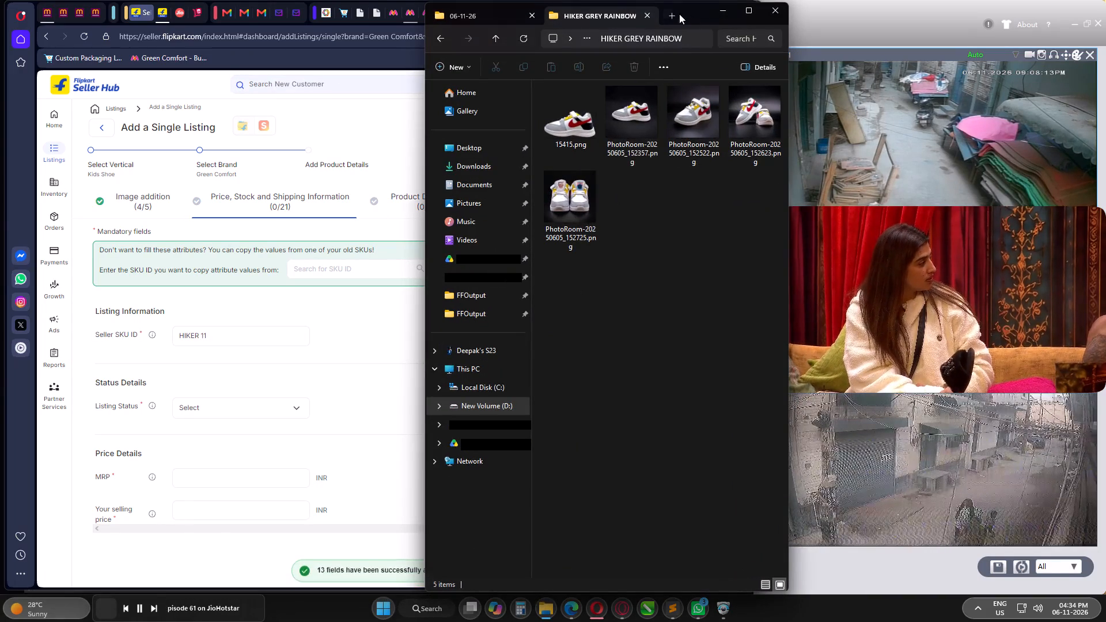
pyautogui.click(674, 14)
pyautogui.click(495, 445)
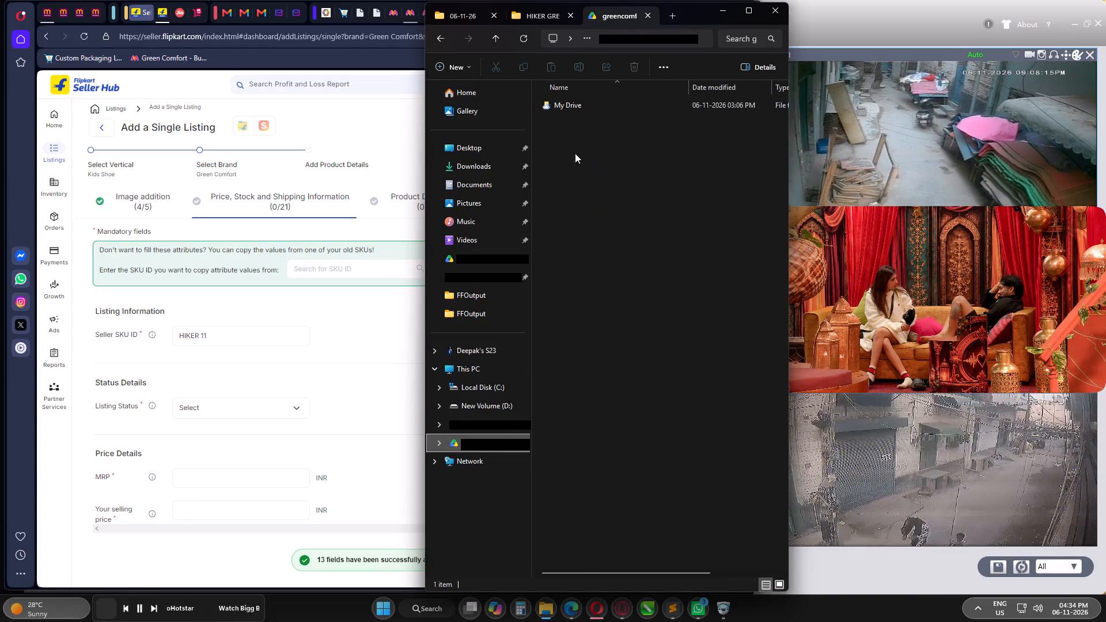
pyautogui.doubleClick(579, 104)
pyautogui.doubleClick(578, 184)
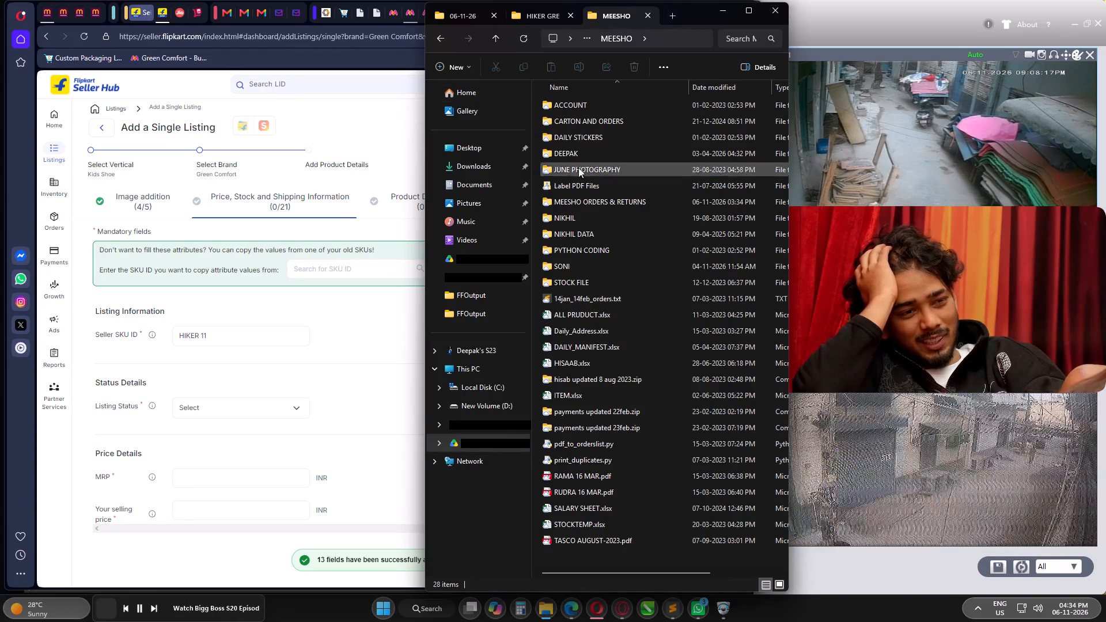
pyautogui.doubleClick(581, 279)
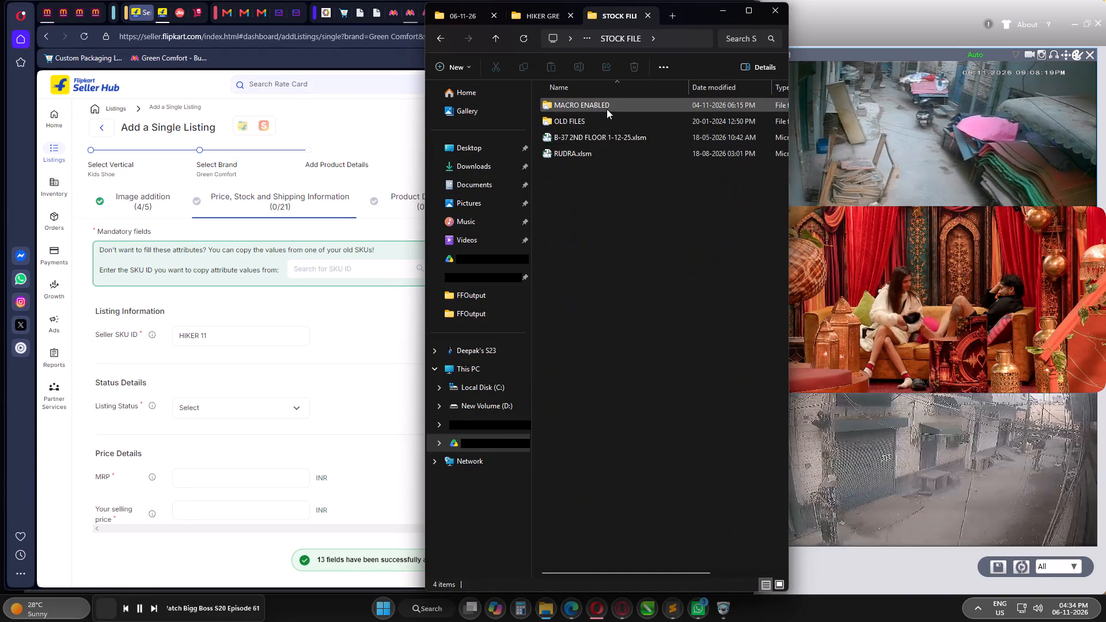
pyautogui.doubleClick(607, 109)
pyautogui.doubleClick(607, 109)
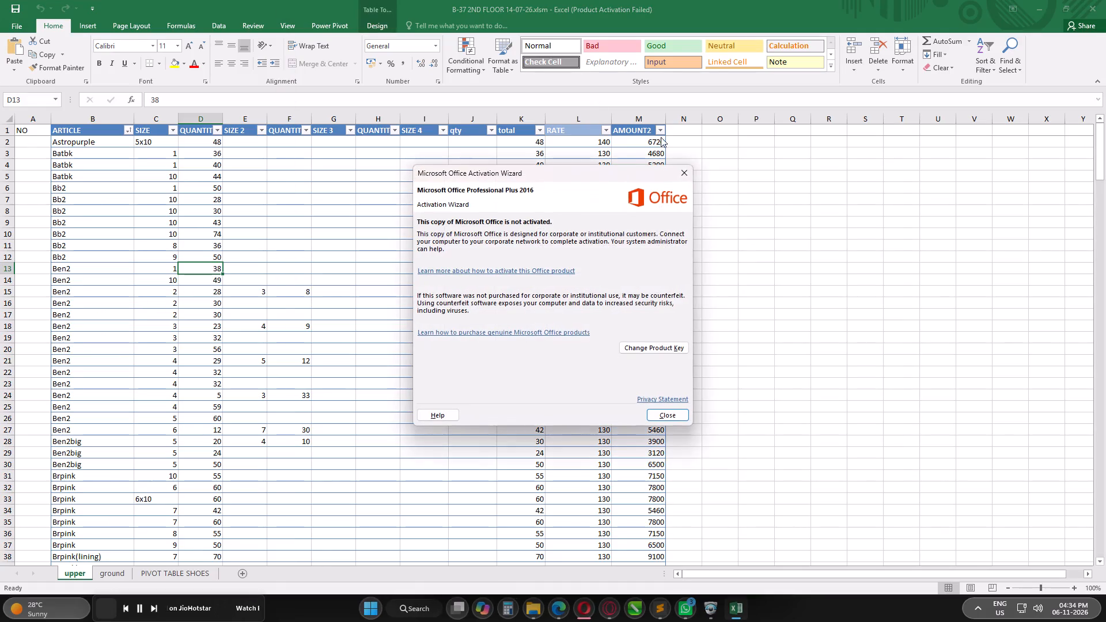
pyautogui.click(684, 171)
# Check the Hiker rows and their sizes in the upper sheet, save and close the workbook, and return to the listing form.
pyautogui.scroll(-20, 205, 404)
pyautogui.scroll(-1, 205, 404)
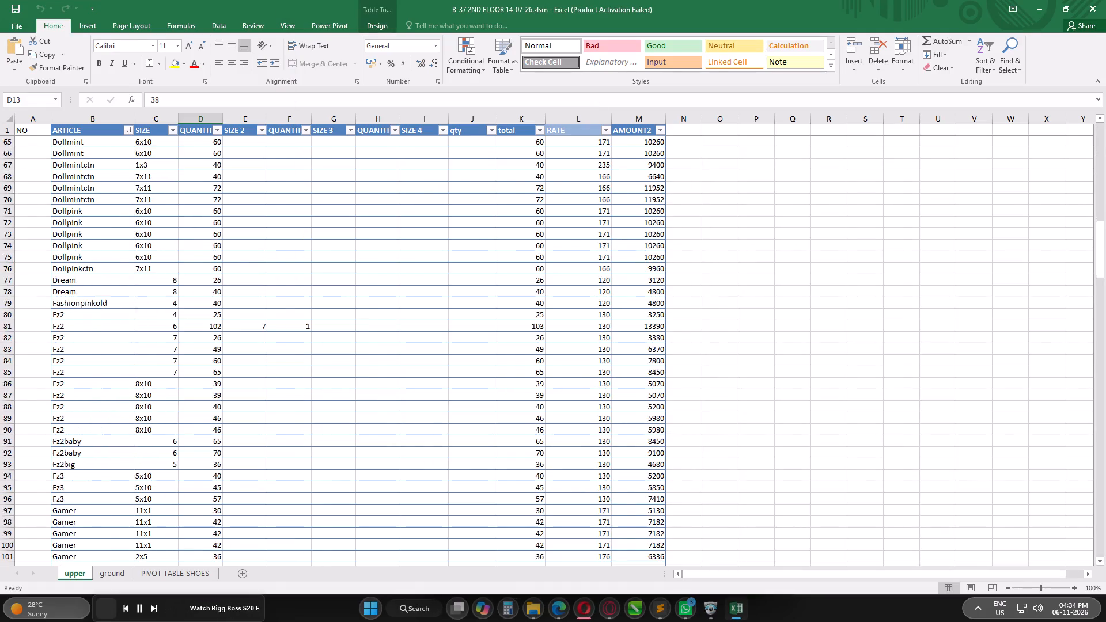
pyautogui.scroll(-14, 199, 404)
pyautogui.click(285, 458)
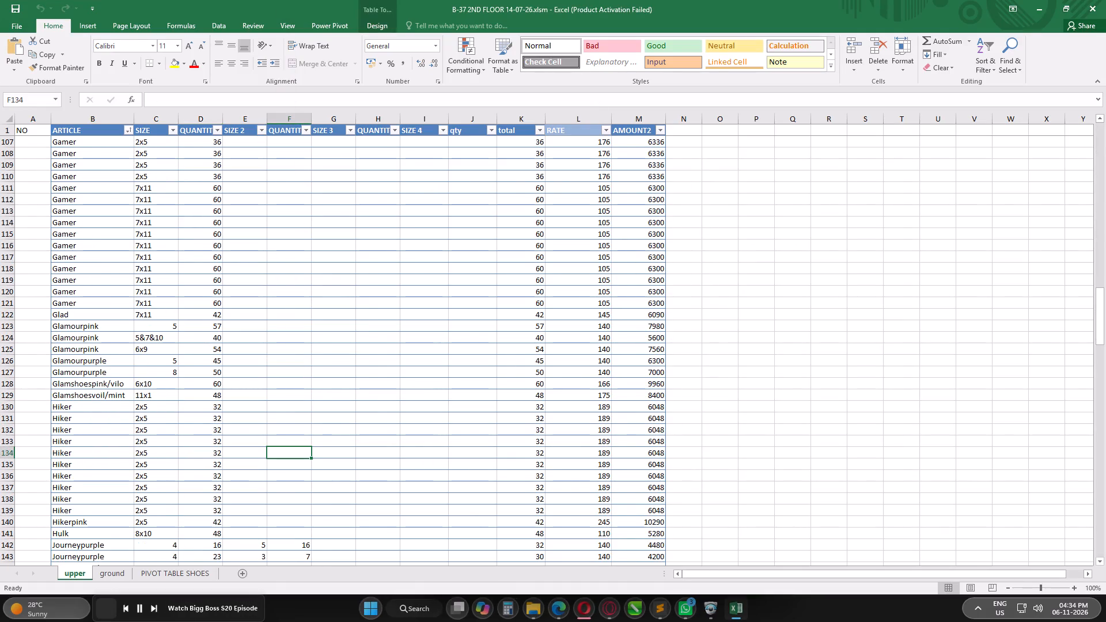
pyautogui.hotkey('ctrl', 's')
pyautogui.click(1105, 0)
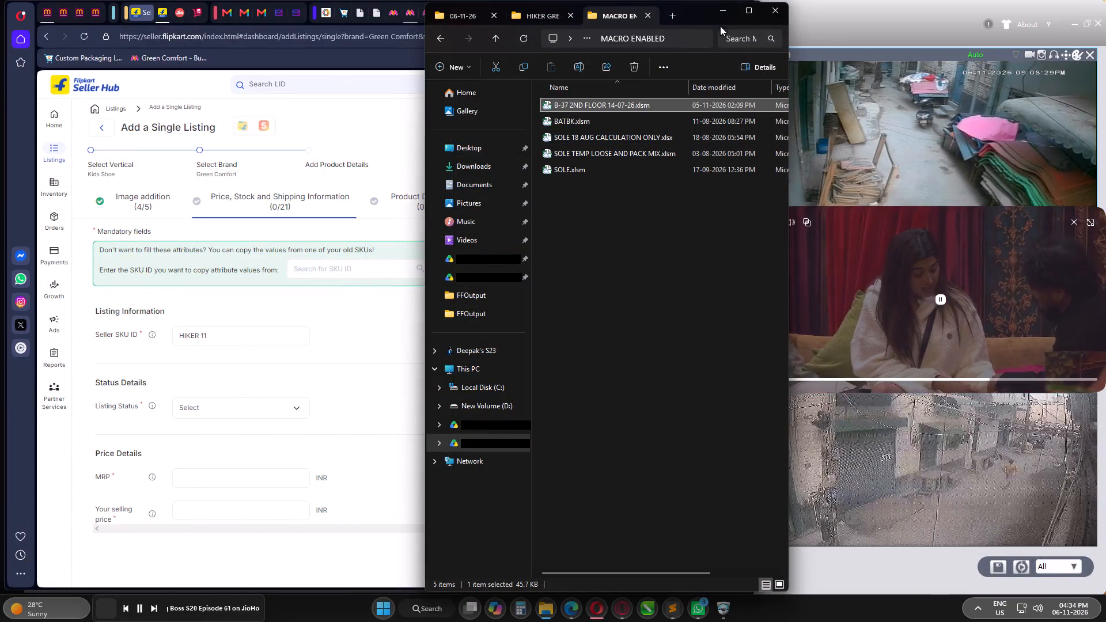
pyautogui.click(719, 14)
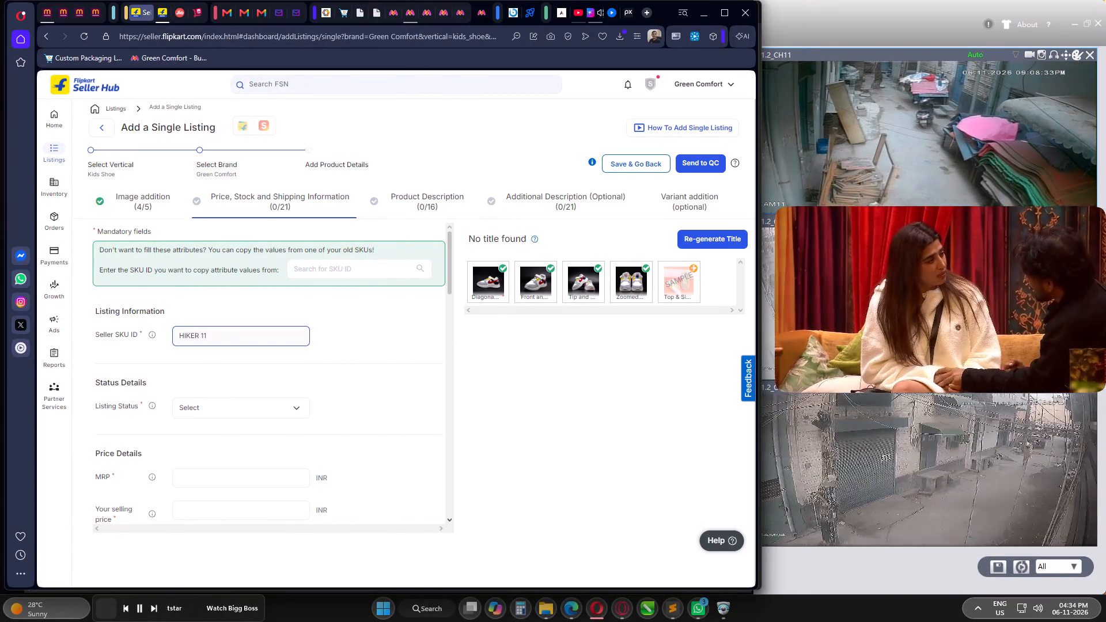
# Complete the Seller SKU ID as HIKER 11C (6NOV26) and copy the full ID.
pyautogui.write('C (6NOV26')
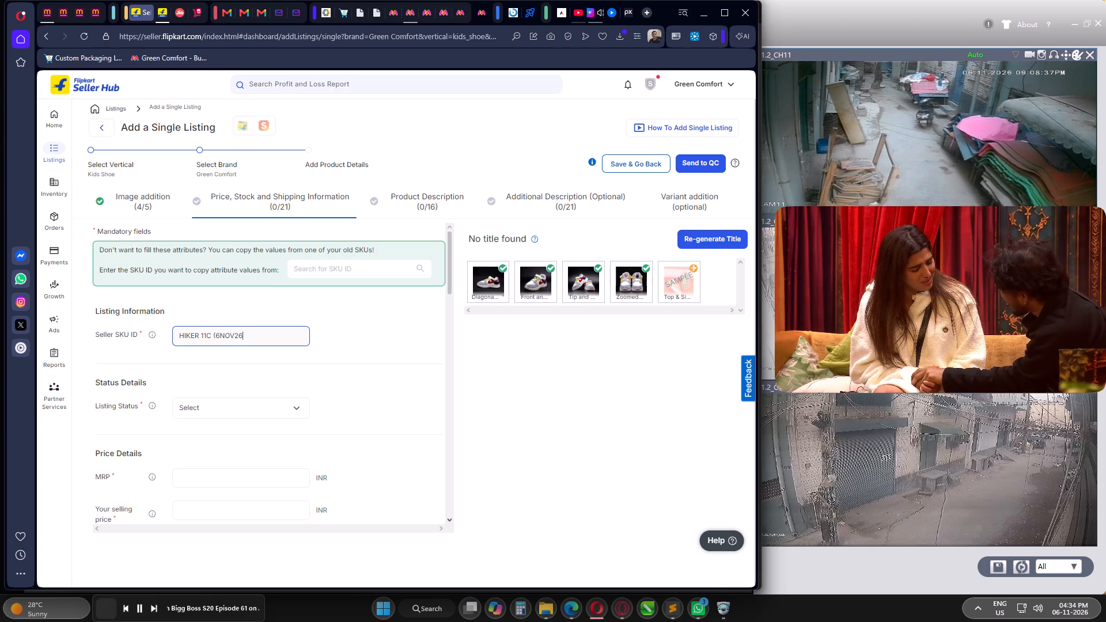
pyautogui.hotkey('shift', ')')
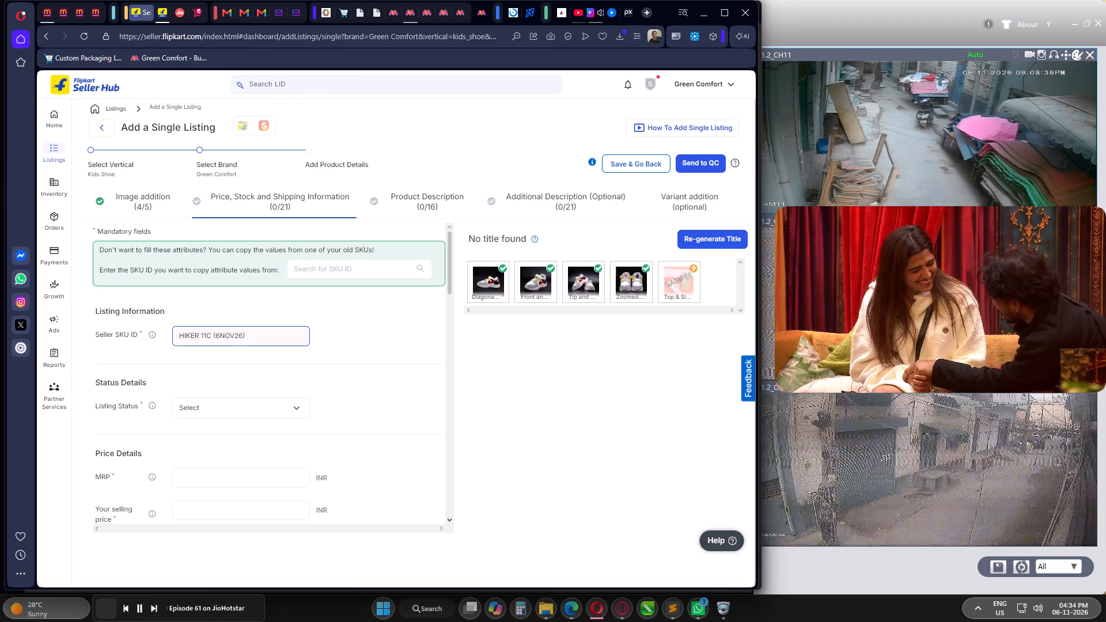
pyautogui.moveTo(251, 334); pyautogui.dragTo(137, 333)
pyautogui.hotkey('ctrl', 'c')
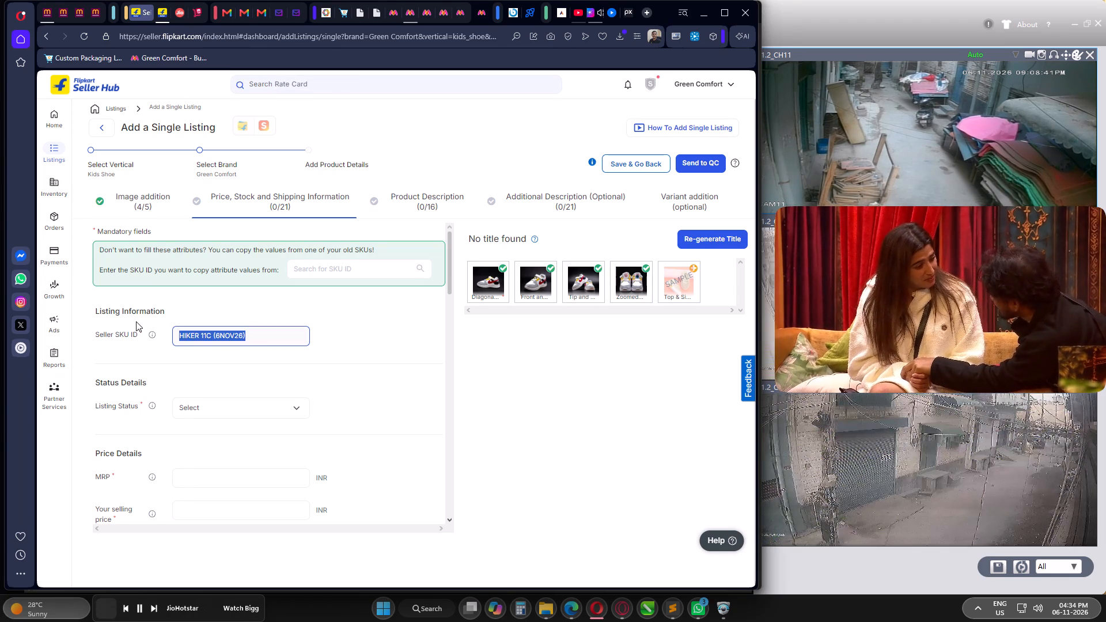
pyautogui.click(325, 371)
# Set the Listing Status to Active.
pyautogui.scroll(-2, 324, 293)
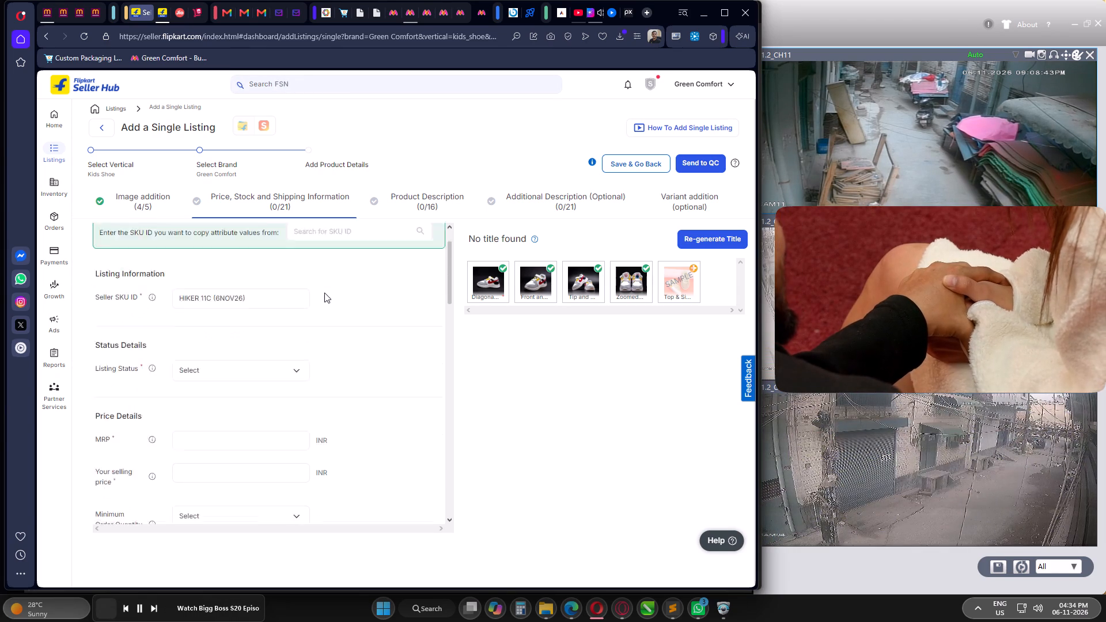
pyautogui.scroll(-1, 324, 291)
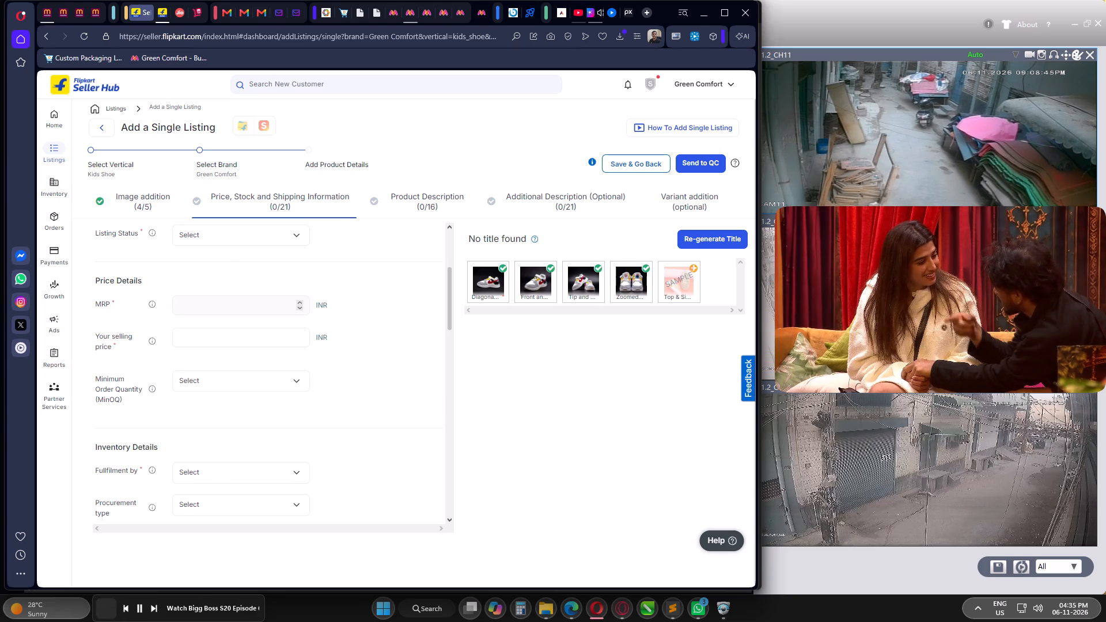
pyautogui.click(219, 240)
pyautogui.click(204, 303)
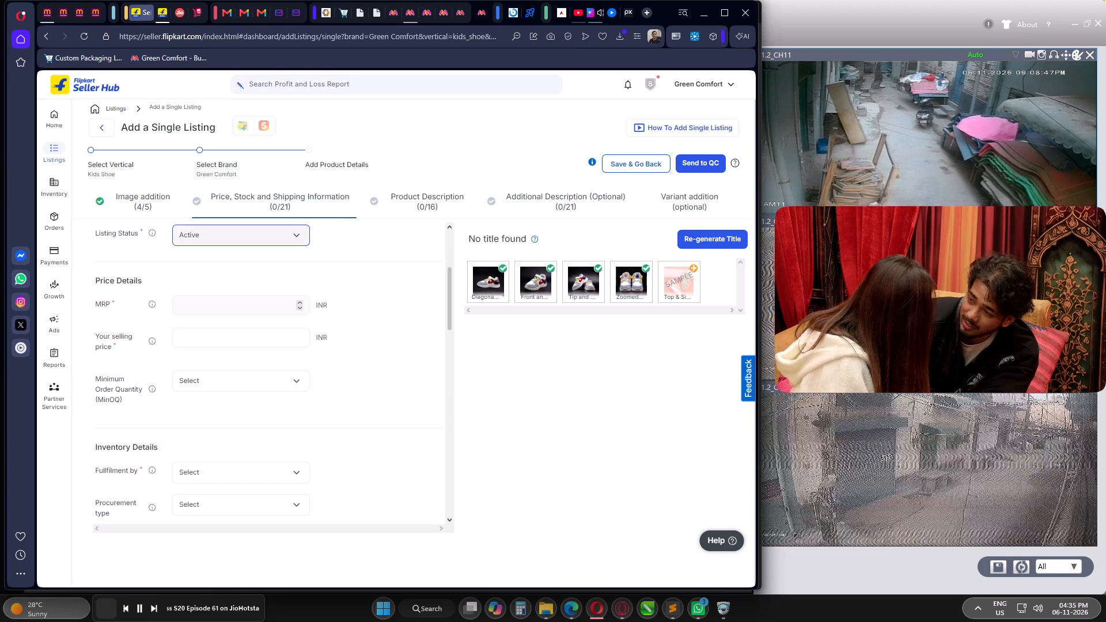
# Fill in the price details with MRP 1499 INR, selling price 799 INR and minimum order quantity 1.
pyautogui.click(242, 301)
pyautogui.write('1499')
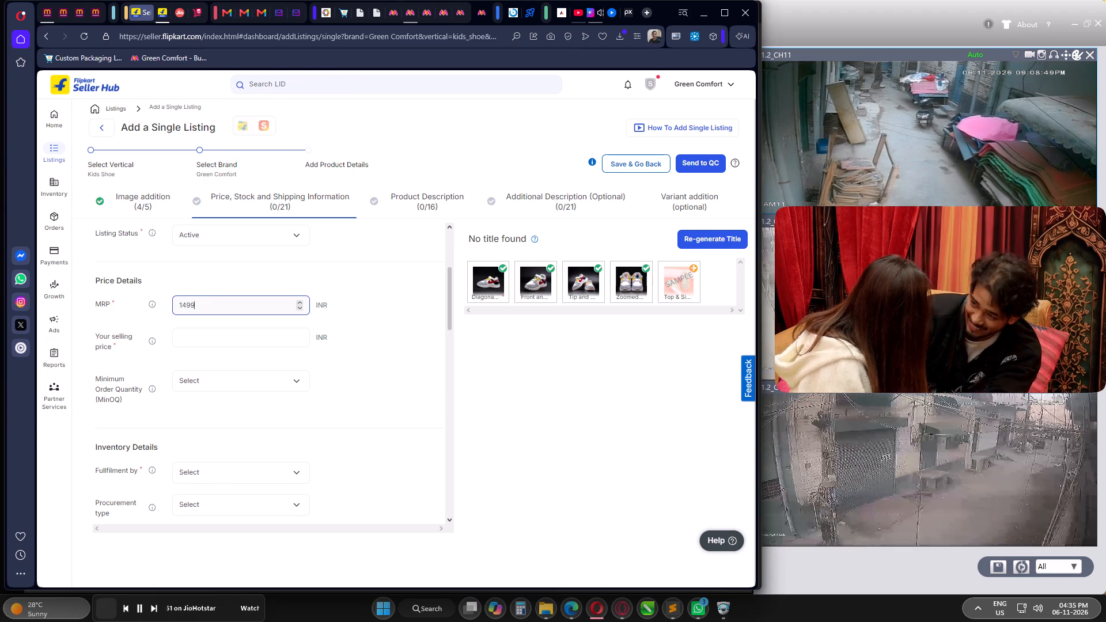
pyautogui.click(233, 336)
pyautogui.write('799')
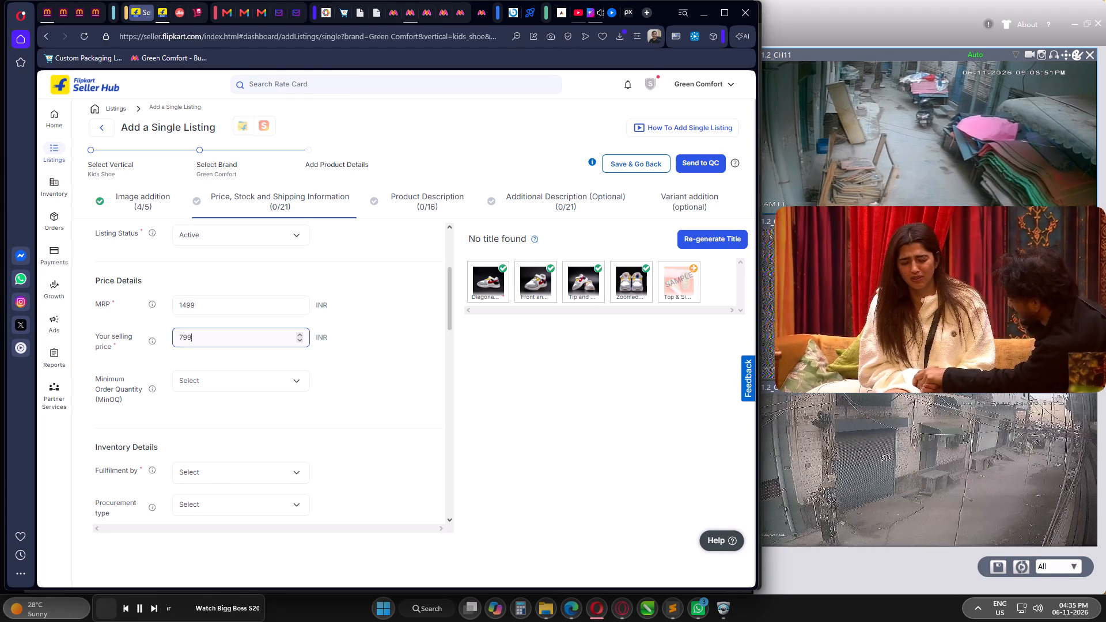
pyautogui.click(203, 386)
pyautogui.click(194, 443)
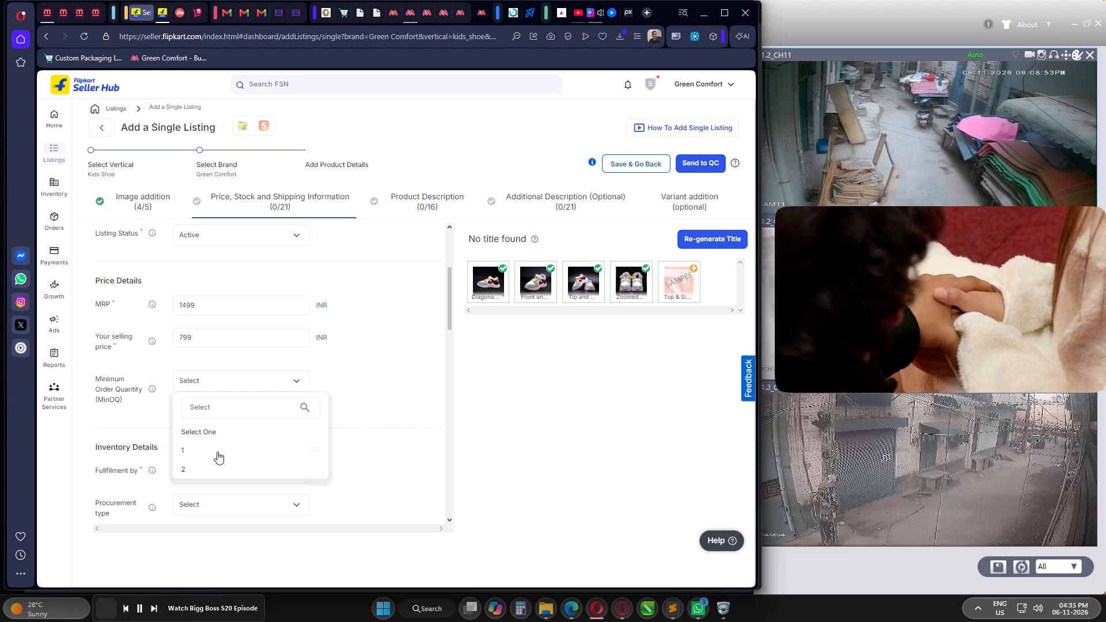
pyautogui.click(215, 452)
pyautogui.click(359, 430)
# Fill in the inventory details with fulfilment by Seller, procurement type instock and a procurement SLA of 1 day.
pyautogui.scroll(-2, 335, 289)
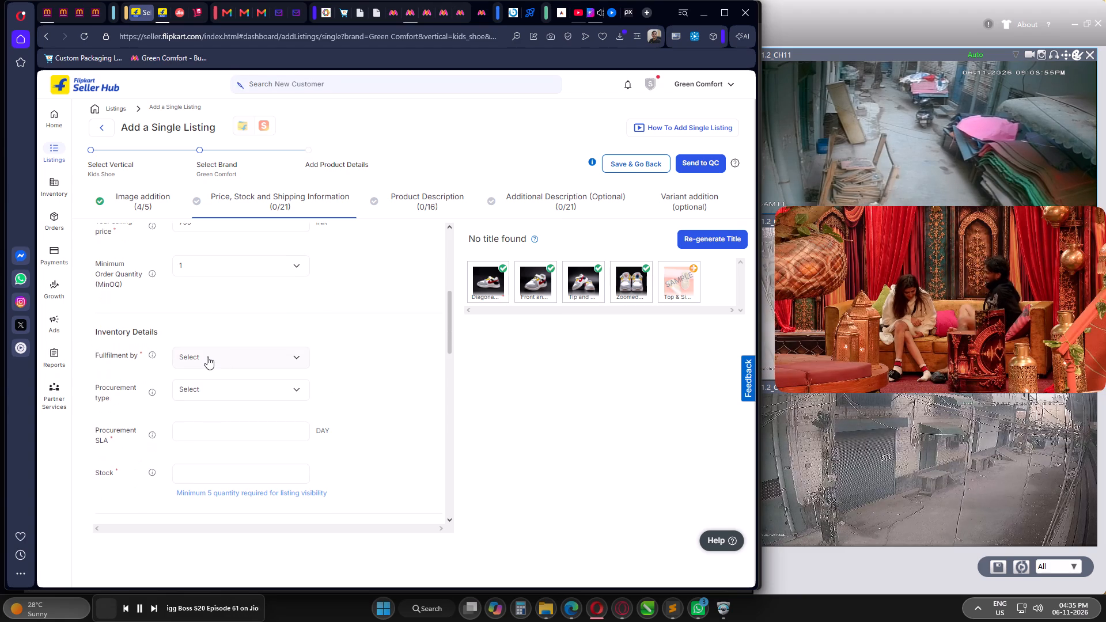
pyautogui.click(207, 356)
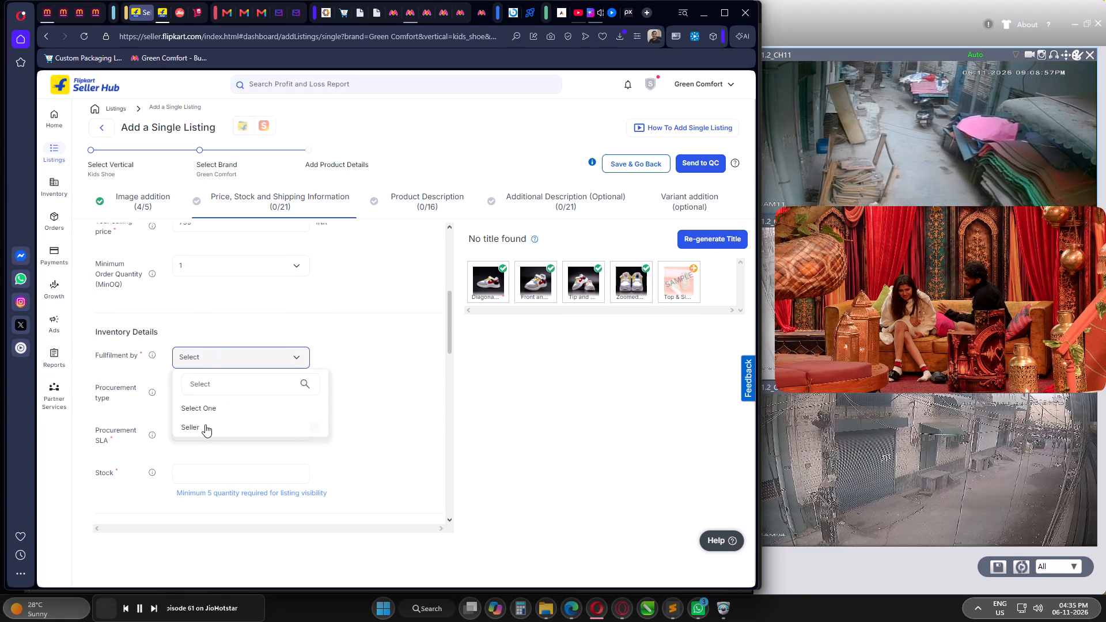
pyautogui.click(204, 424)
pyautogui.click(243, 388)
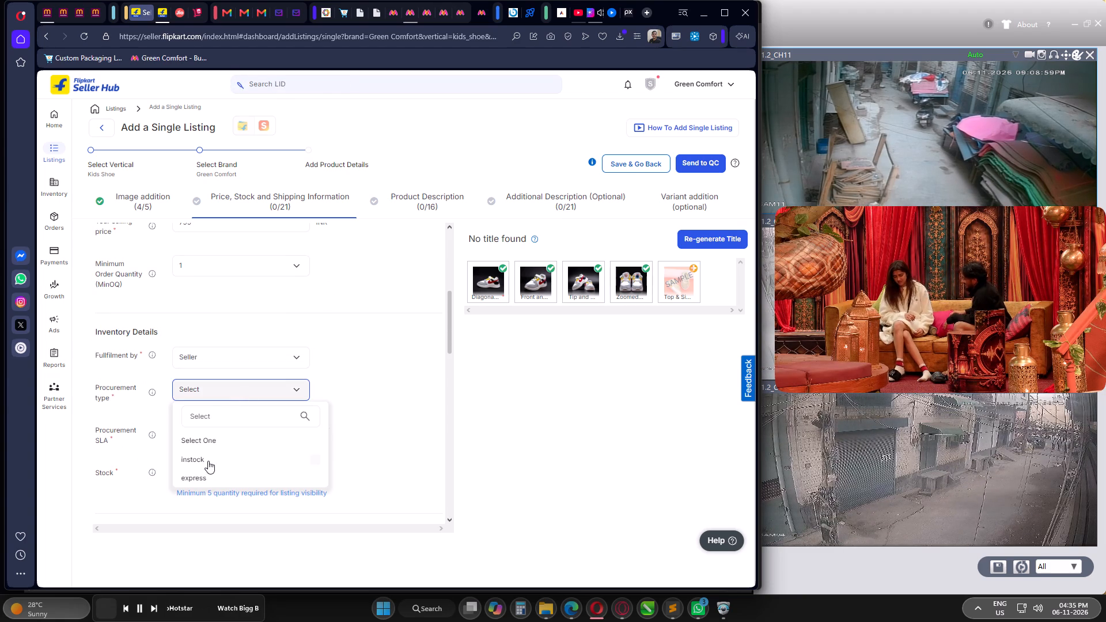
pyautogui.click(208, 461)
pyautogui.click(256, 439)
pyautogui.press('1')
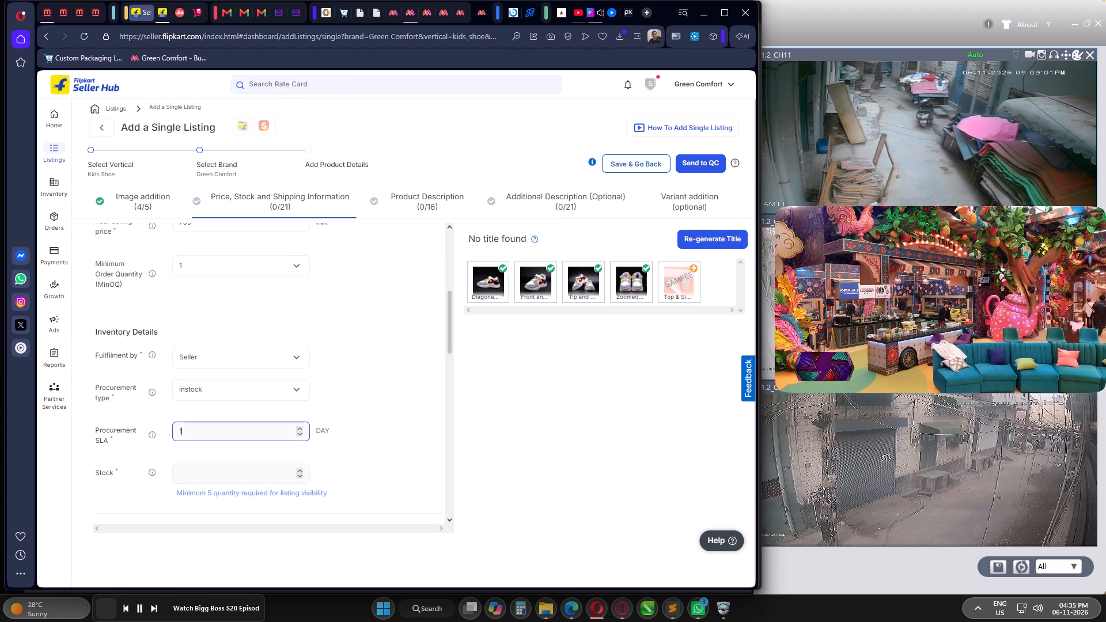
# Set the stock quantity to 50.
pyautogui.click(252, 469)
pyautogui.press('5')
pyautogui.press('0')
pyautogui.click(374, 467)
# Set the shipping provider to Flipkart.
pyautogui.scroll(-3, 373, 343)
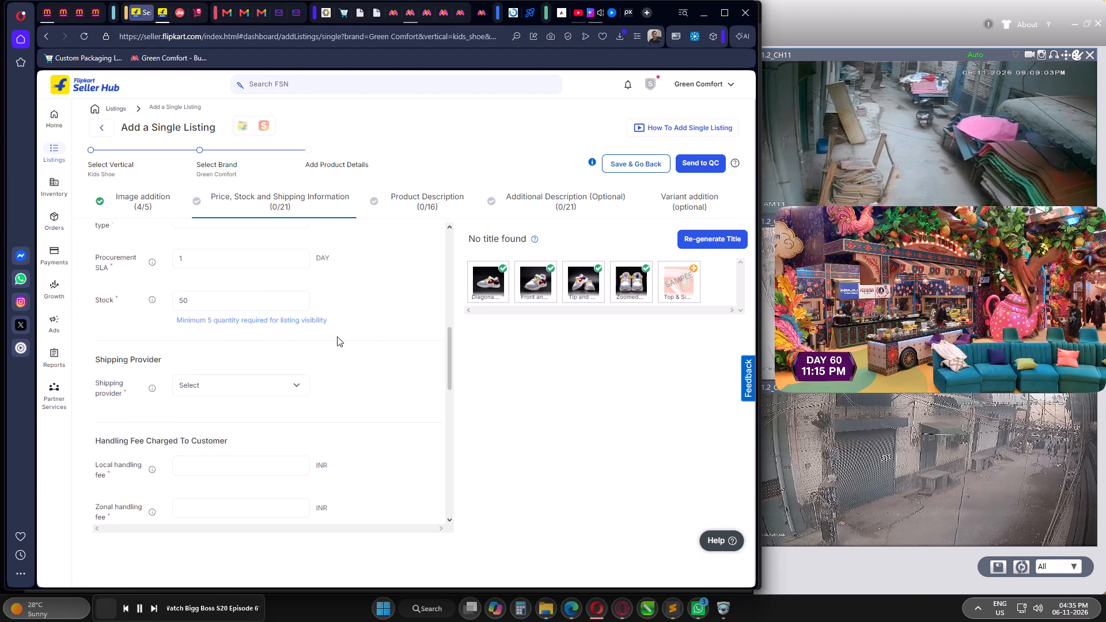
pyautogui.scroll(-1, 291, 317)
pyautogui.click(242, 331)
pyautogui.click(209, 399)
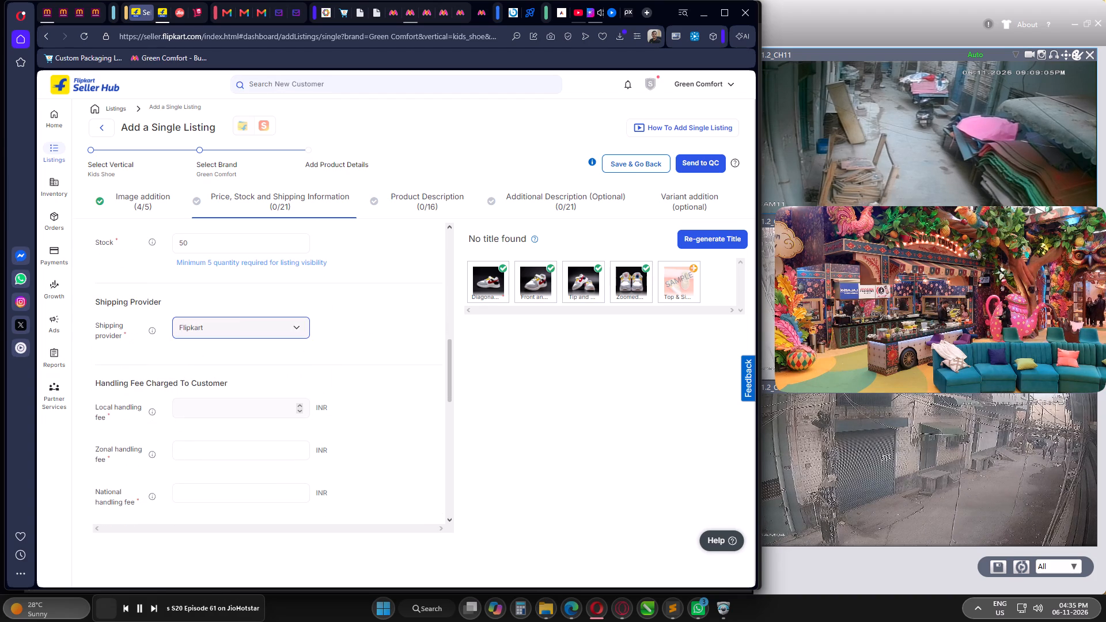
# Fill in the customer handling fees with local 60 INR, zonal 70 INR and national 80 INR.
pyautogui.click(224, 410)
pyautogui.press('6')
pyautogui.press('0')
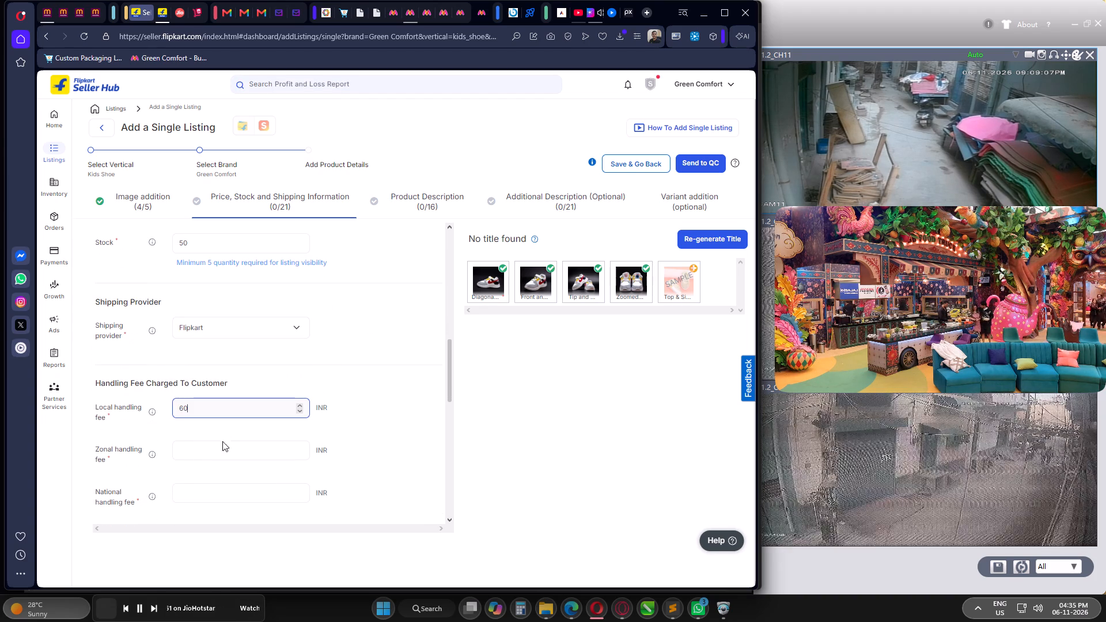
pyautogui.click(221, 445)
pyautogui.press('7')
pyautogui.press('0')
pyautogui.click(216, 494)
pyautogui.press('8')
pyautogui.press('0')
pyautogui.click(406, 458)
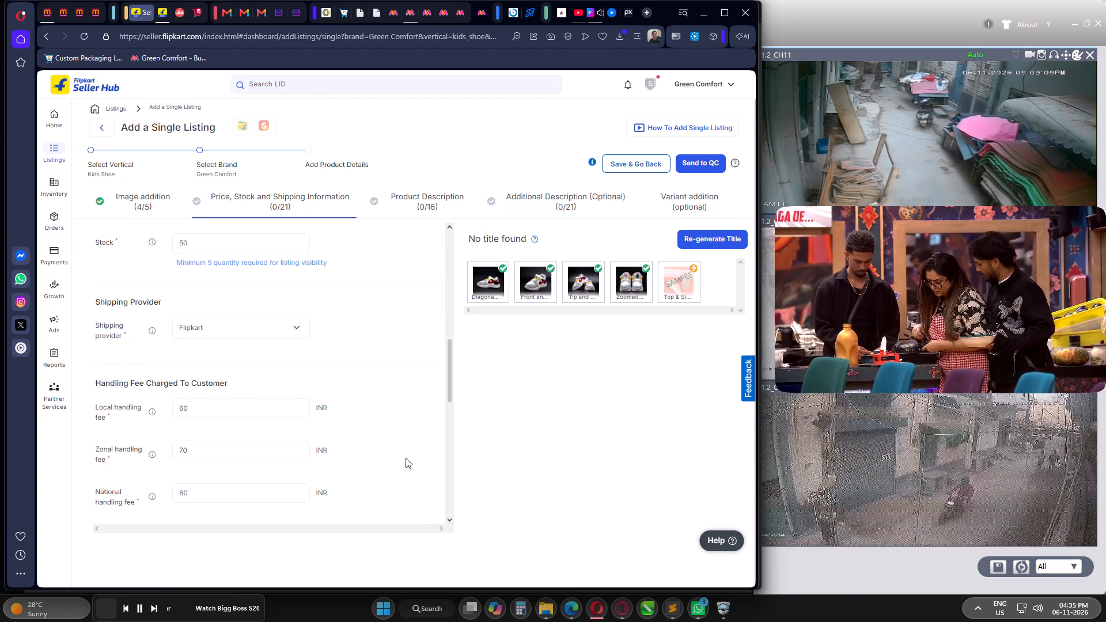
# Set the package length to 24 CM.
pyautogui.scroll(-3, 388, 331)
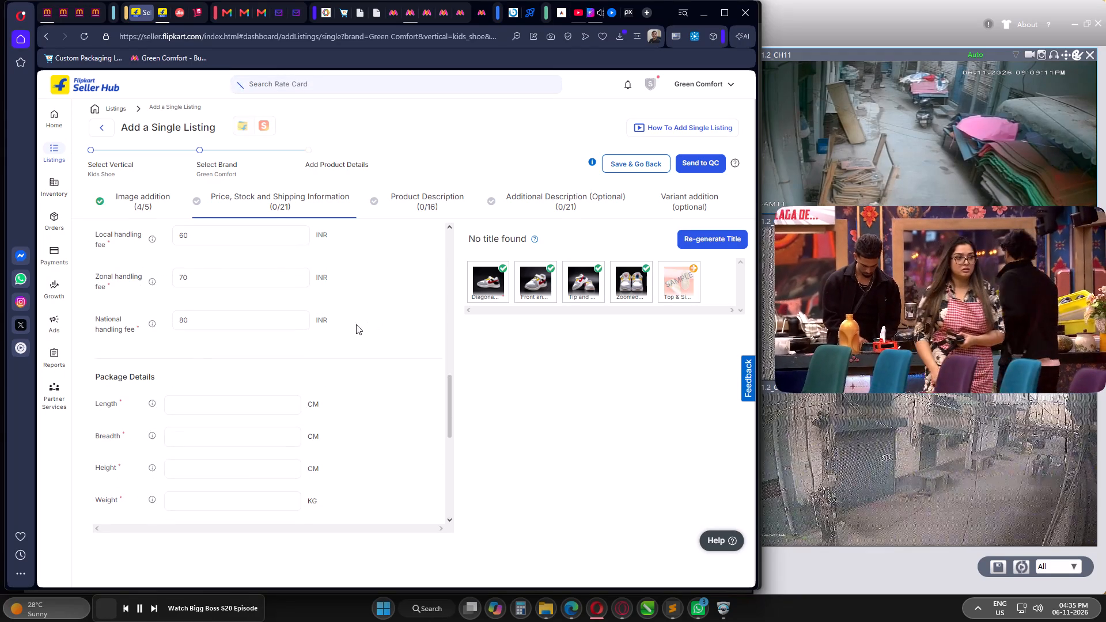
pyautogui.scroll(-1, 213, 339)
pyautogui.click(213, 354)
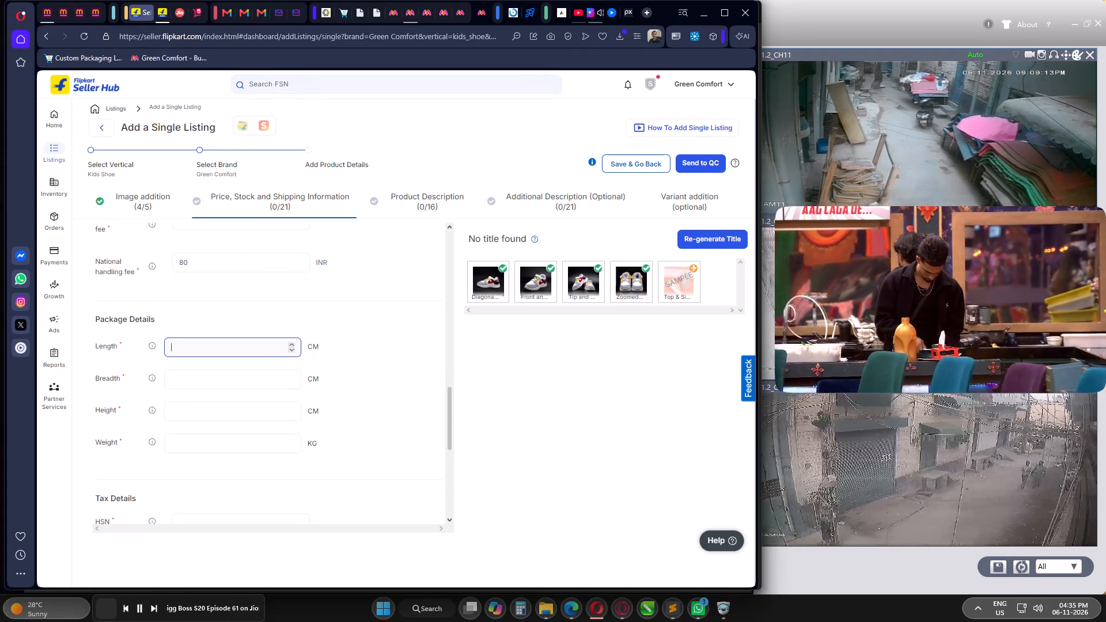
pyautogui.press('2')
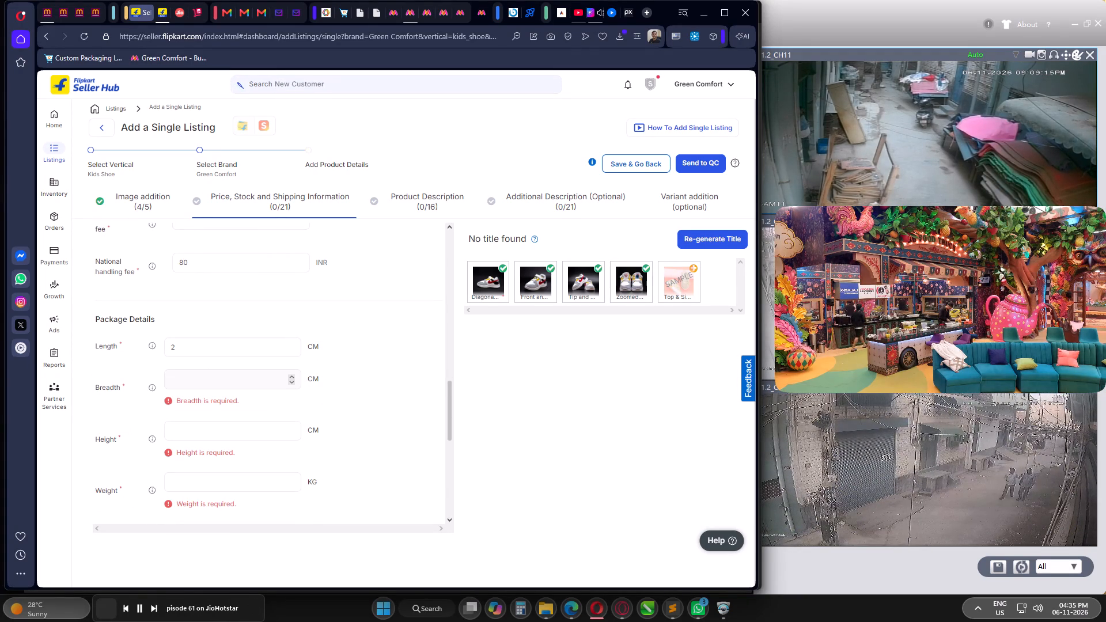
pyautogui.click(199, 351)
pyautogui.press('4')
# Check the package sizes in the Sublime Text notes and enter breadth 18 CM, height 11 CM and weight .40 KG in the listing.
pyautogui.click(673, 614)
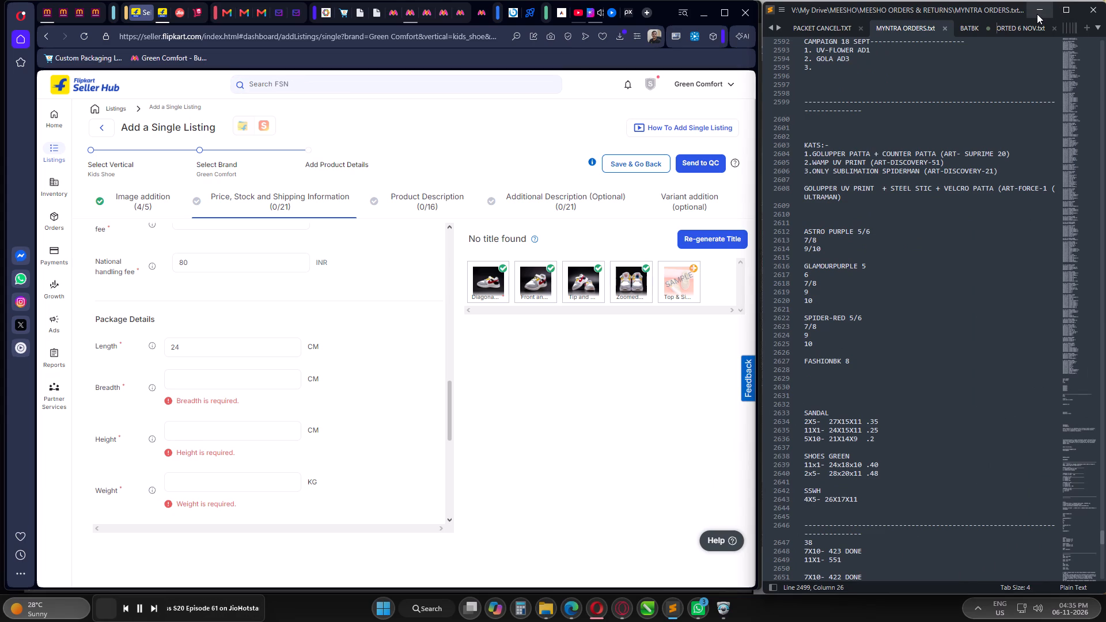
pyautogui.click(1037, 14)
pyautogui.click(220, 381)
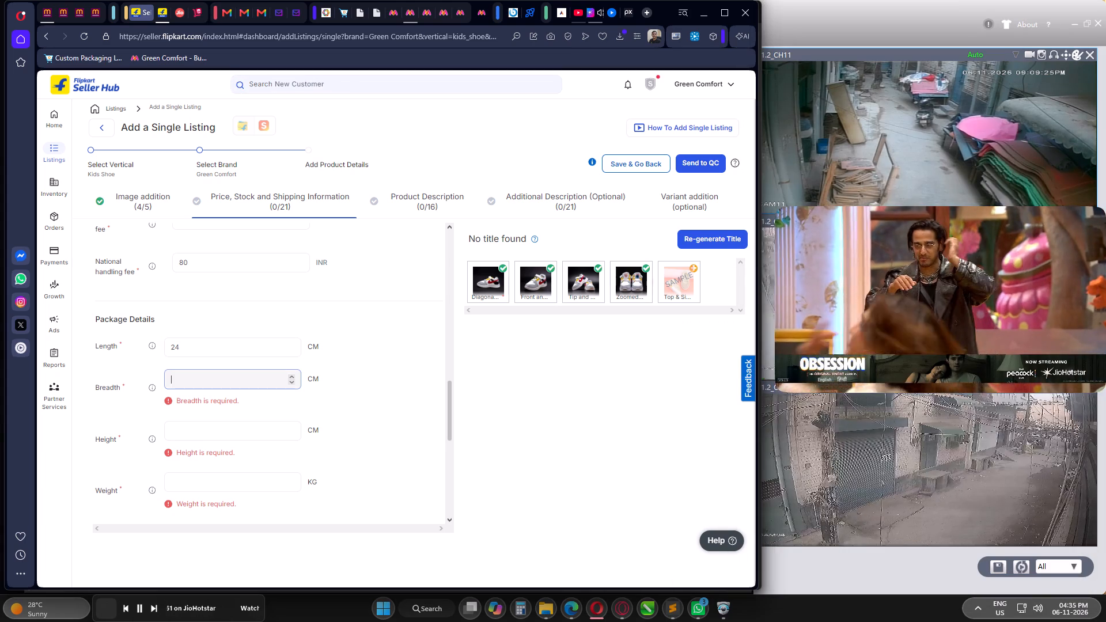
pyautogui.press('4')
pyautogui.press('8')
pyautogui.press('BackSpace')
pyautogui.press('BackSpace')
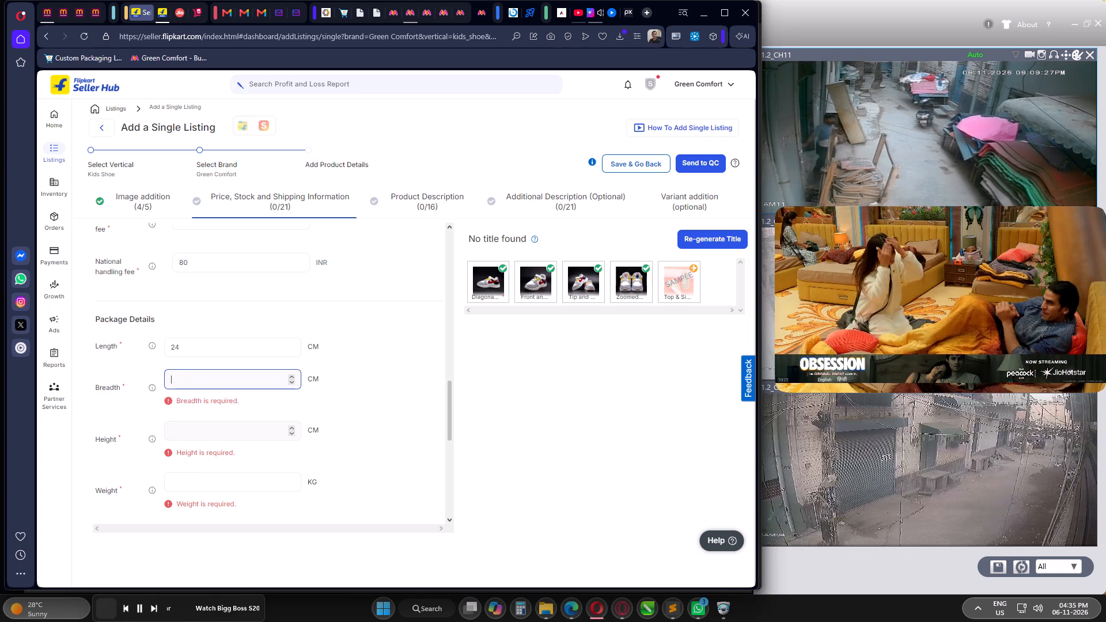
pyautogui.press('1')
pyautogui.press('8')
pyautogui.click(204, 412)
pyautogui.press('1')
pyautogui.press('1')
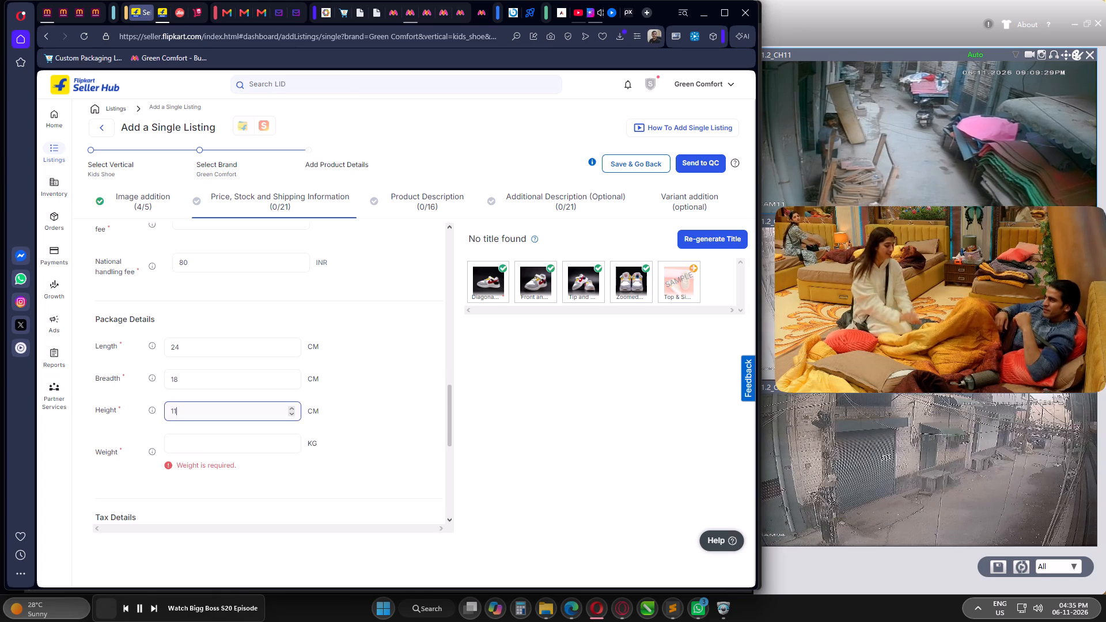
pyautogui.click(204, 449)
pyautogui.press('.')
pyautogui.press('4')
pyautogui.press('0')
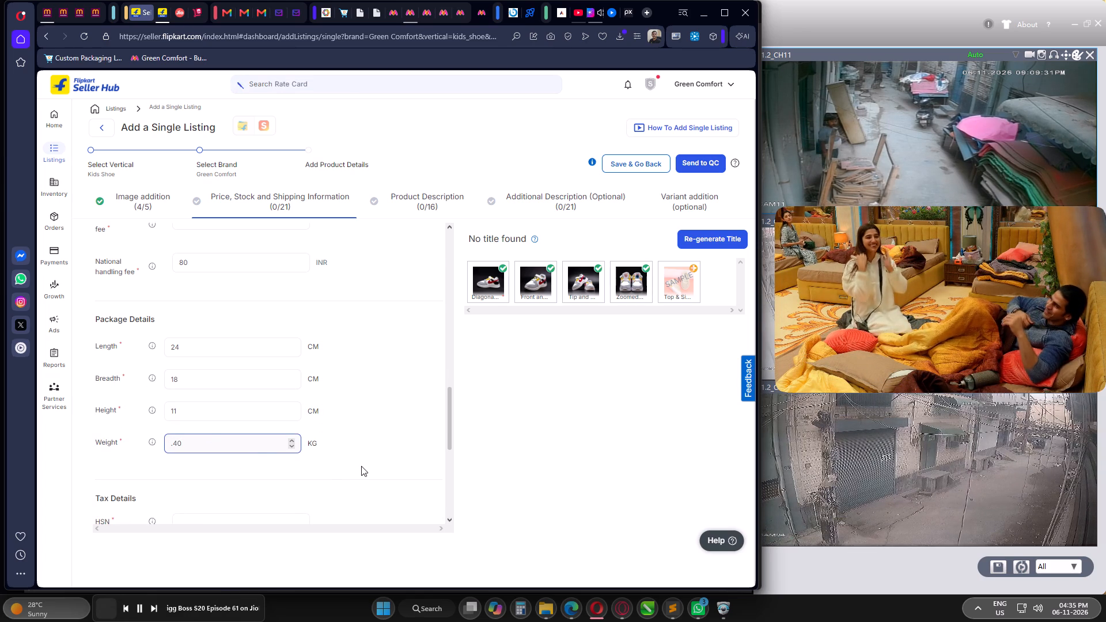
pyautogui.click(371, 465)
# Fill in the tax details with HSN code 64029990 from the relevant HSN codes and tax code GST_5.
pyautogui.scroll(-2, 373, 416)
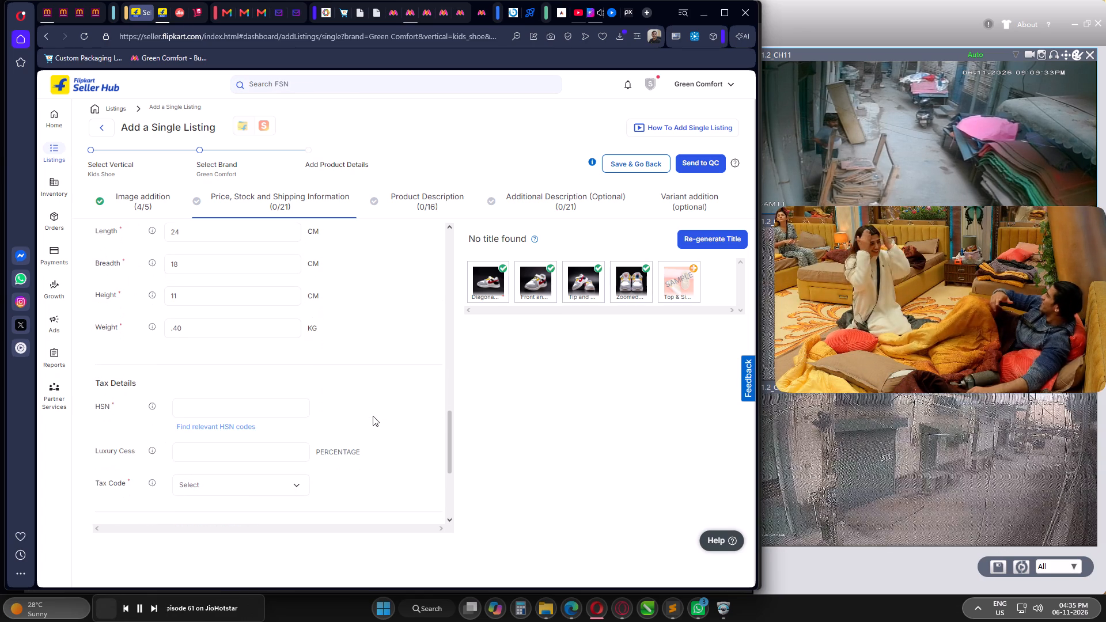
pyautogui.click(209, 409)
pyautogui.click(209, 430)
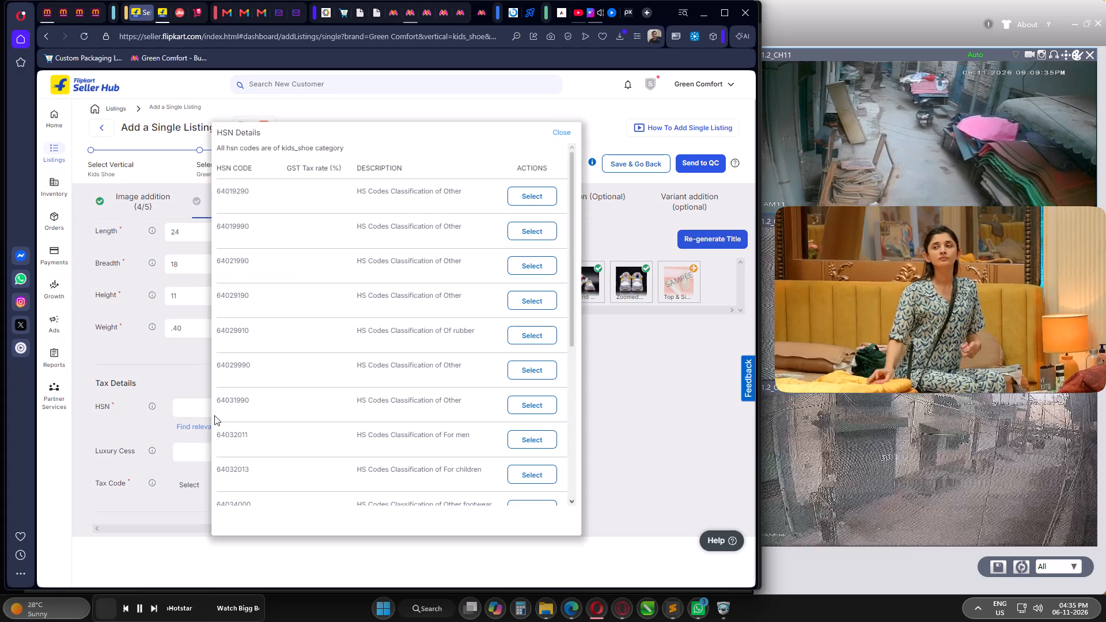
pyautogui.click(539, 370)
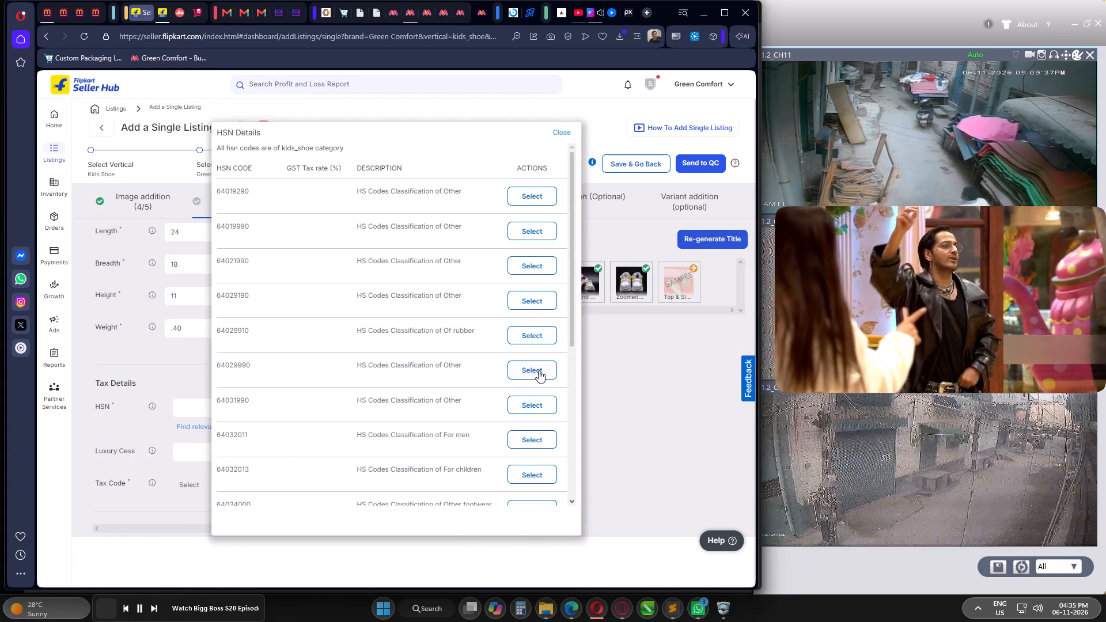
pyautogui.click(391, 461)
pyautogui.scroll(-2, 229, 366)
pyautogui.click(219, 370)
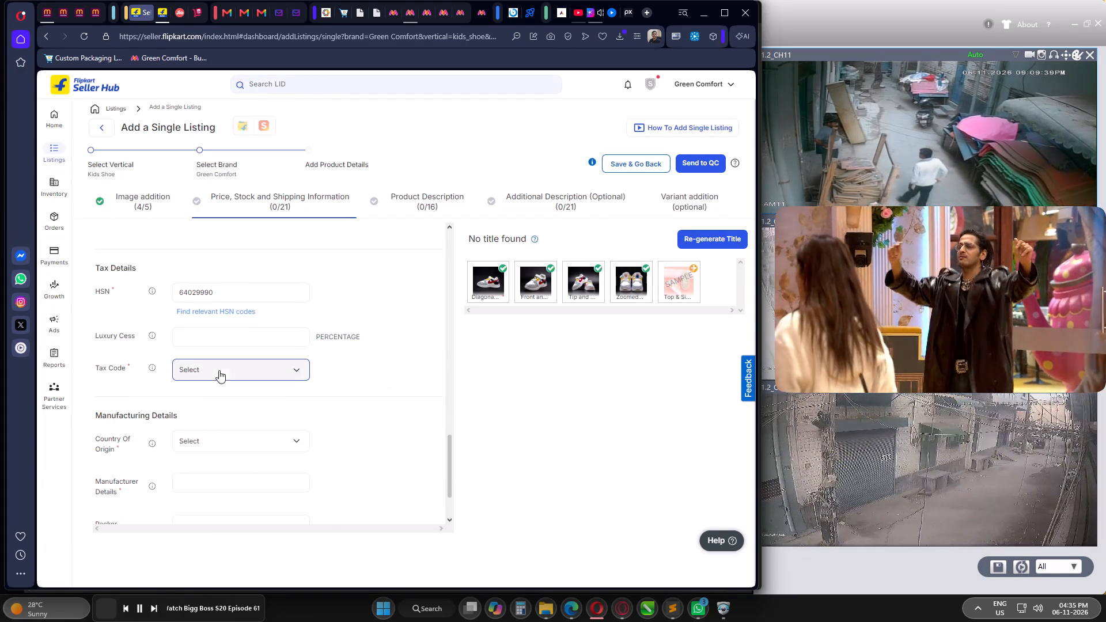
pyautogui.scroll(-3, 222, 444)
pyautogui.scroll(2, 215, 456)
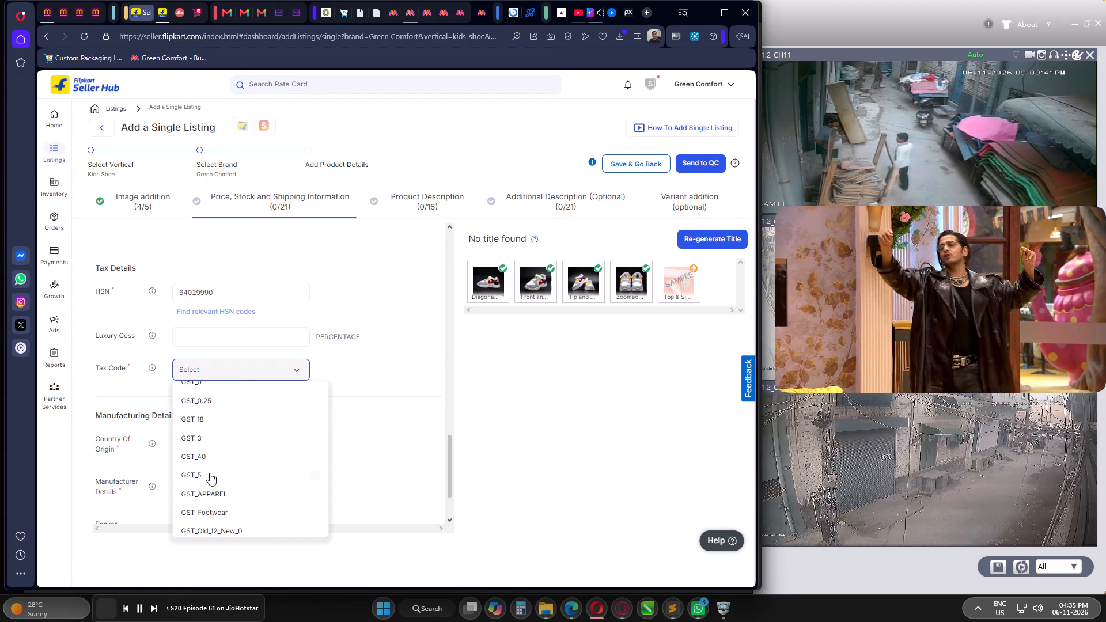
pyautogui.click(209, 475)
pyautogui.click(385, 405)
# Set the country of origin to India.
pyautogui.scroll(-2, 304, 348)
pyautogui.click(224, 358)
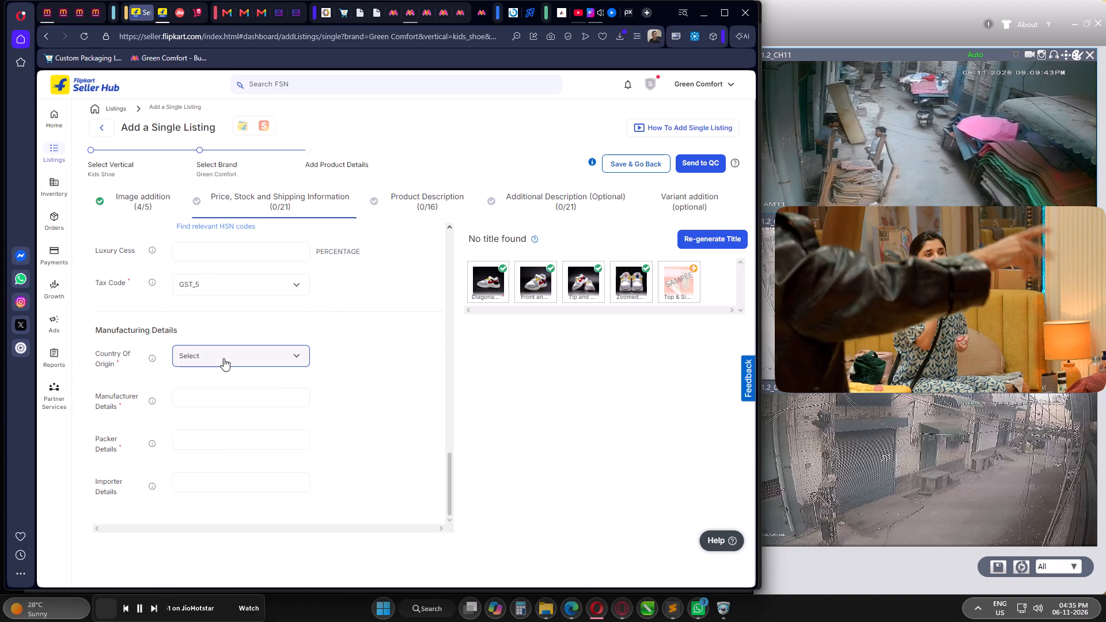
pyautogui.click(233, 381)
pyautogui.click(253, 405)
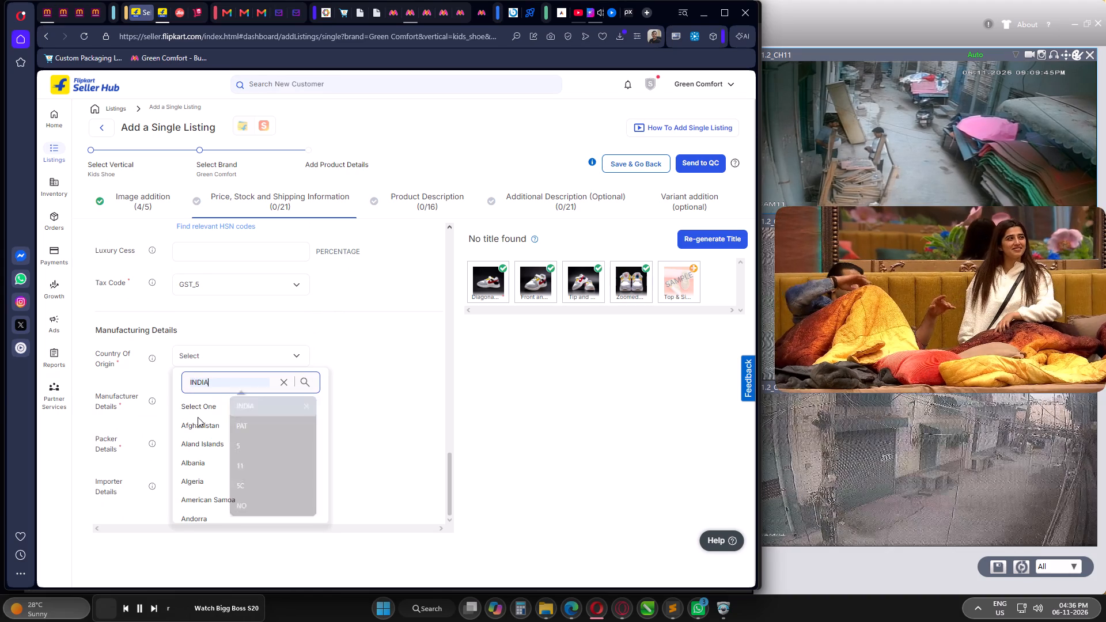
pyautogui.click(204, 466)
# Enter Rama International from the clipboard history as both the manufacturer details and the packer details.
pyautogui.click(210, 434)
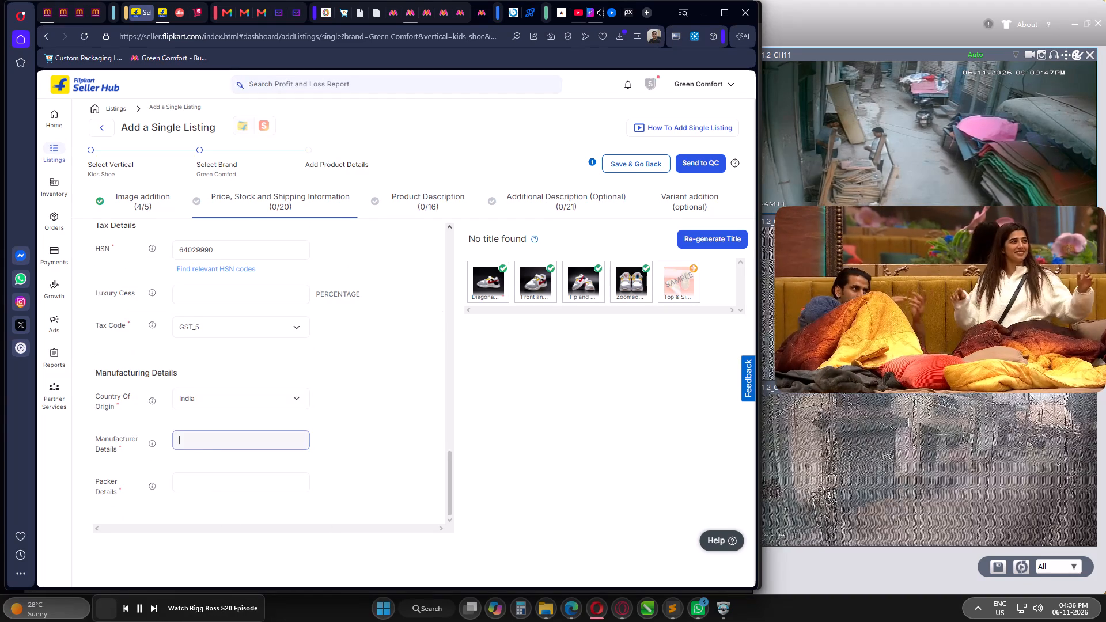
pyautogui.press('super+v')
pyautogui.scroll(-5, 276, 342)
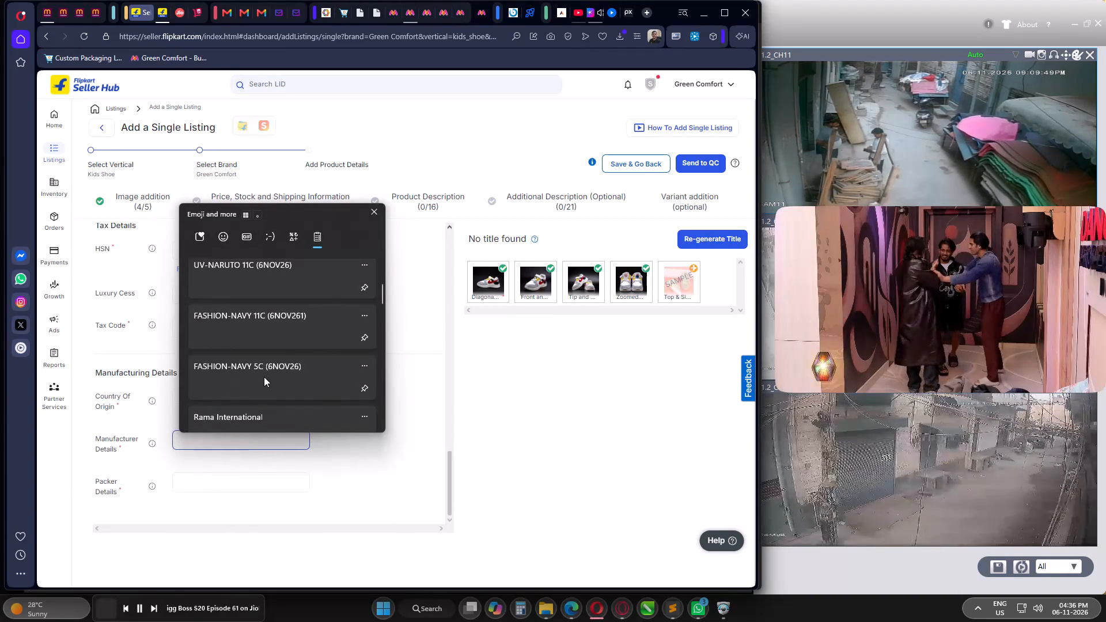
pyautogui.scroll(-2, 259, 377)
pyautogui.click(257, 363)
pyautogui.hotkey('ctrl', 'v')
pyautogui.click(199, 483)
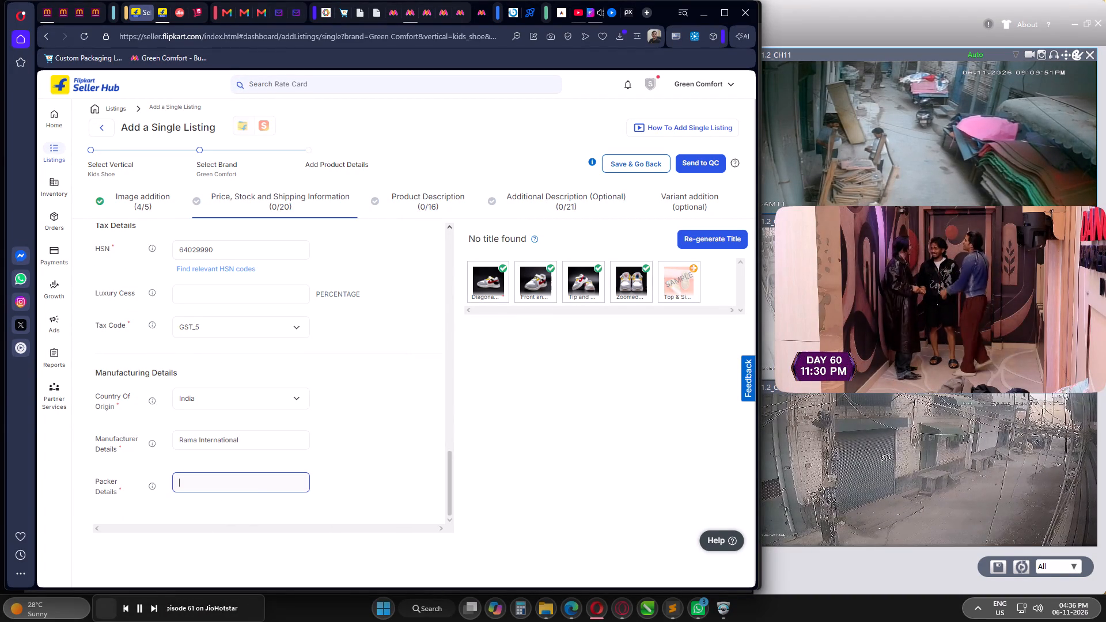
pyautogui.press('super+v')
pyautogui.scroll(-7, 259, 421)
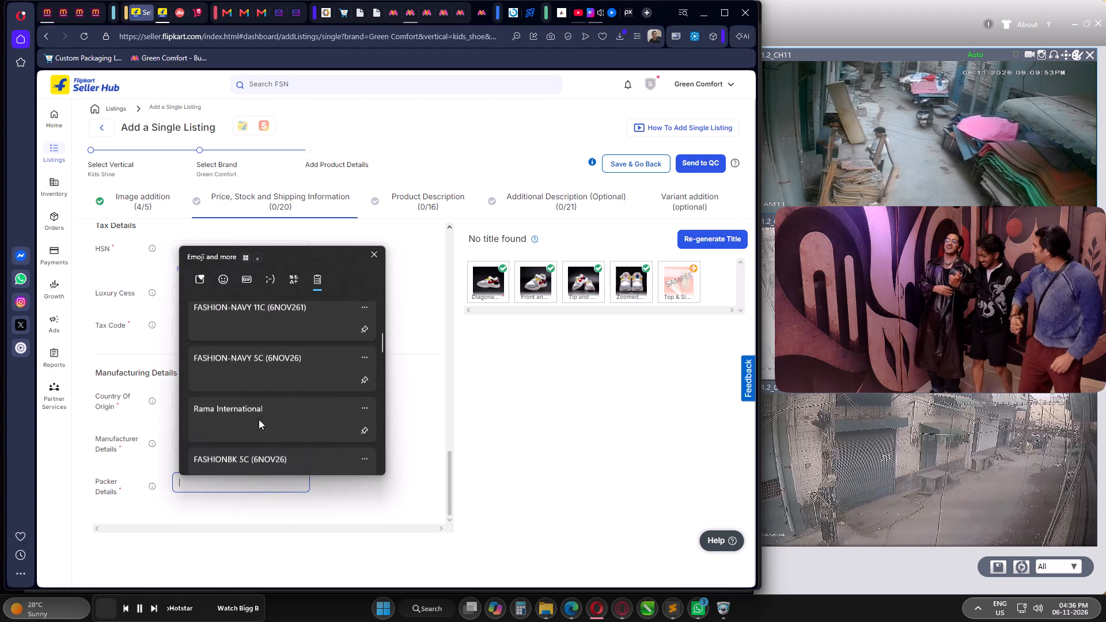
pyautogui.click(258, 418)
pyautogui.hotkey('ctrl', 'v')
pyautogui.click(408, 389)
# Copy the Seller SKU ID and enter HIKER 11C (6NOV26) as the Style Code in the Product Description section.
pyautogui.scroll(20, 352, 422)
pyautogui.scroll(6, 352, 422)
pyautogui.moveTo(271, 339); pyautogui.dragTo(160, 333)
pyautogui.hotkey('ctrl', 'c')
pyautogui.click(357, 374)
pyautogui.click(433, 203)
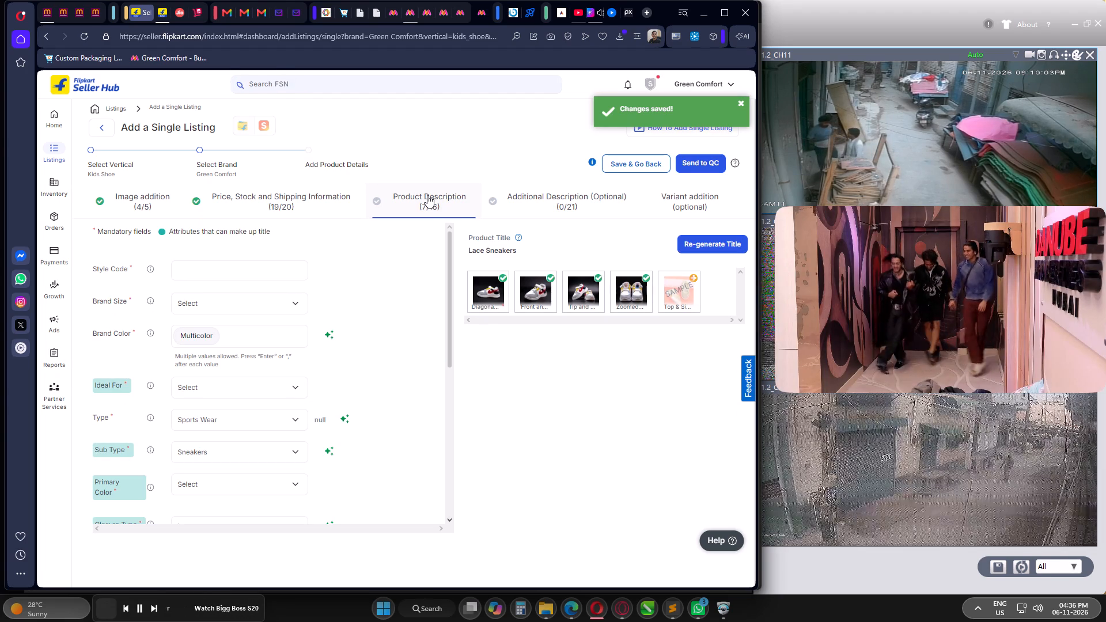
pyautogui.click(210, 274)
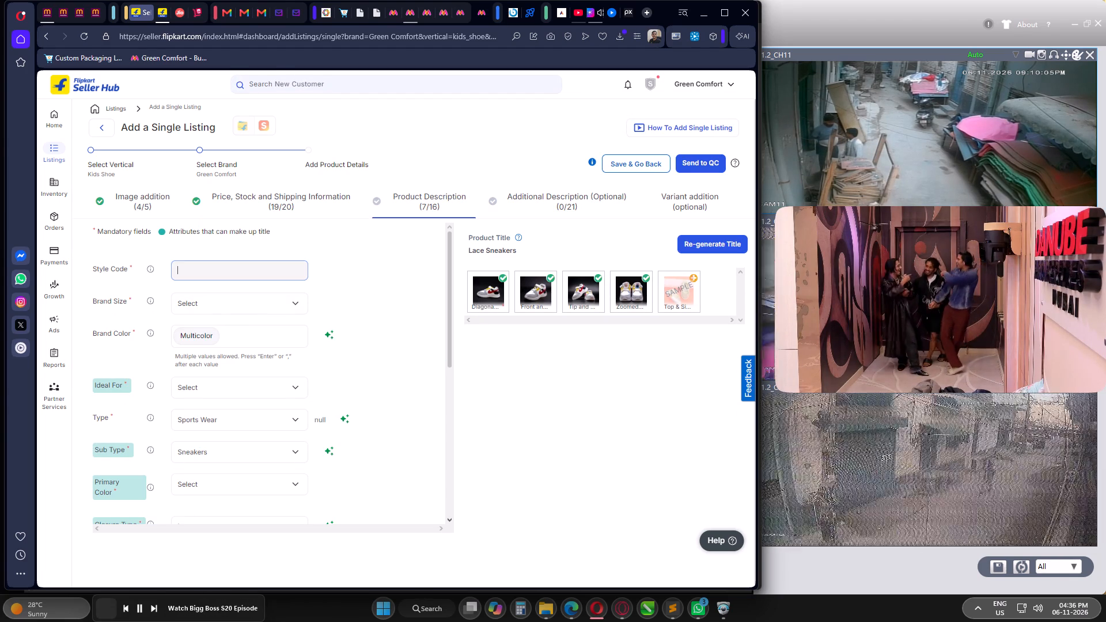
pyautogui.hotkey('ctrl', 'v')
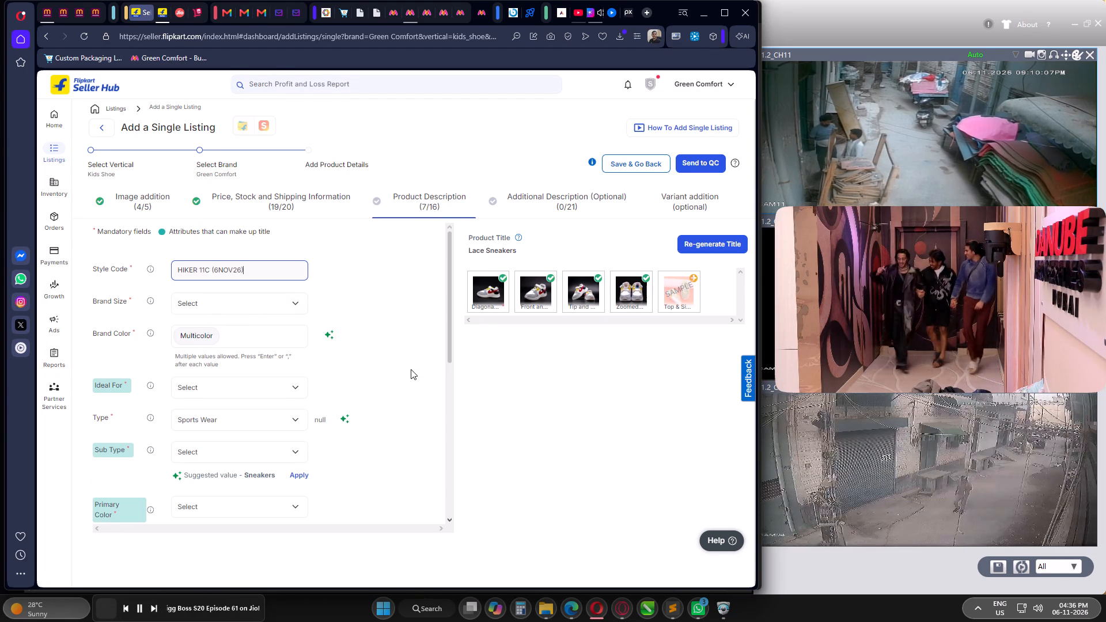
pyautogui.click(411, 369)
# Enter HIKER 11C (6NOV26) as the Article Number.
pyautogui.scroll(-8, 403, 409)
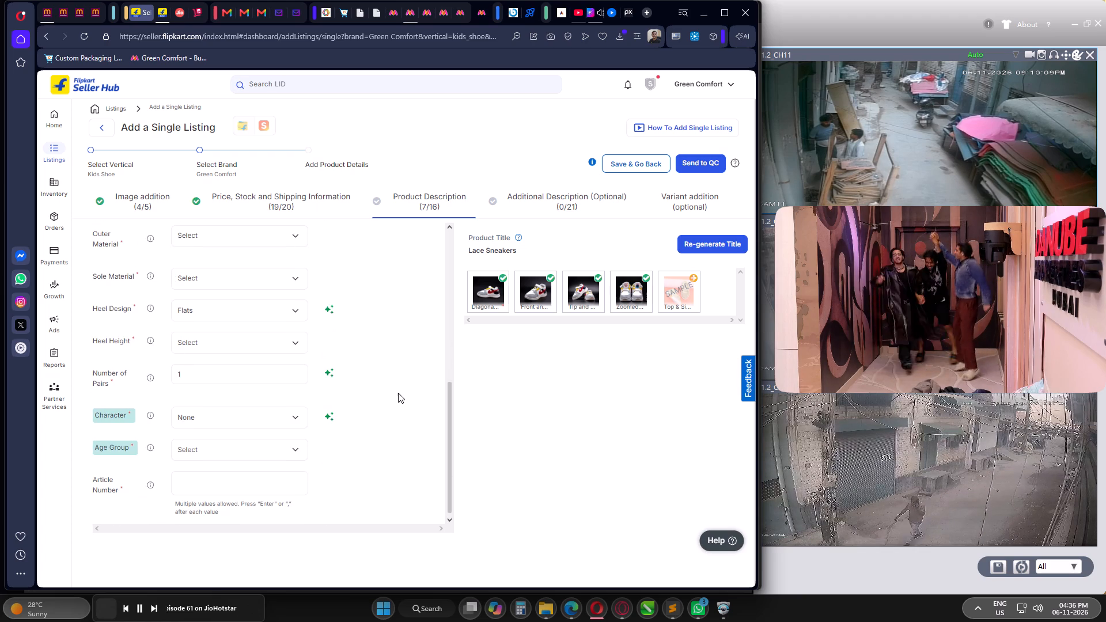
pyautogui.scroll(-4, 398, 393)
pyautogui.click(238, 479)
pyautogui.hotkey('ctrl', 'v')
pyautogui.click(408, 464)
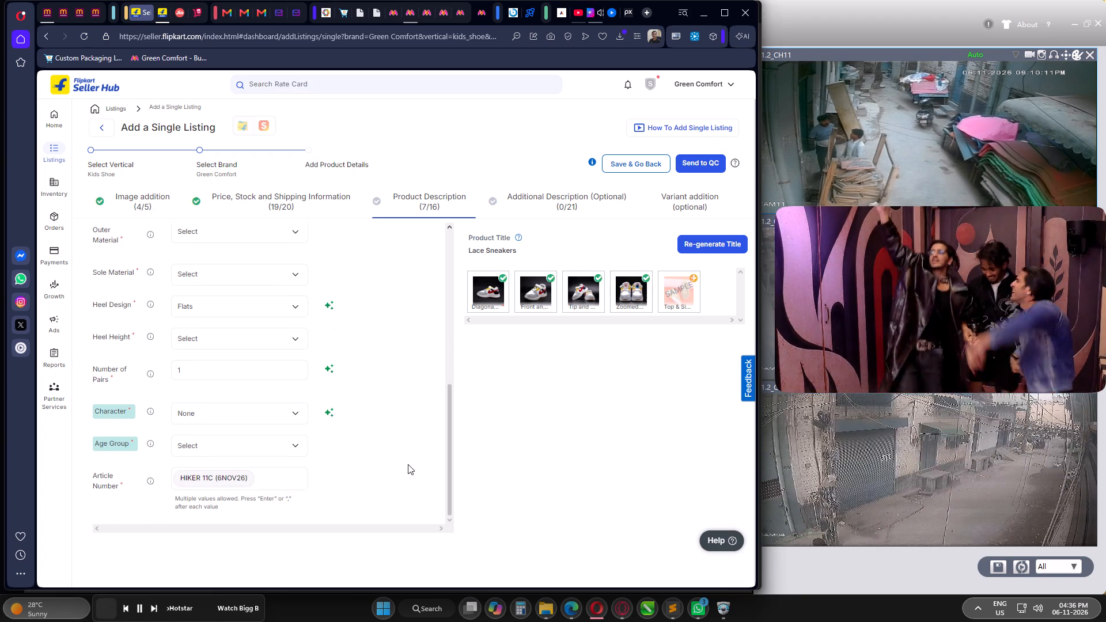
# Set the Brand Size to 11C.
pyautogui.scroll(19, 408, 464)
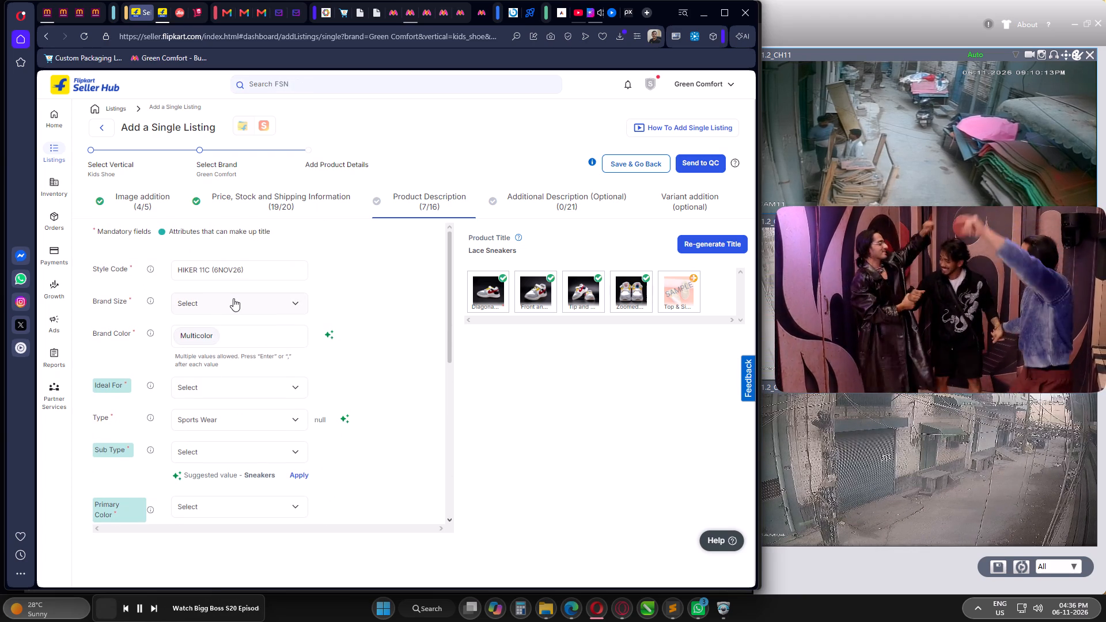
pyautogui.click(233, 298)
pyautogui.click(224, 325)
pyautogui.write('11')
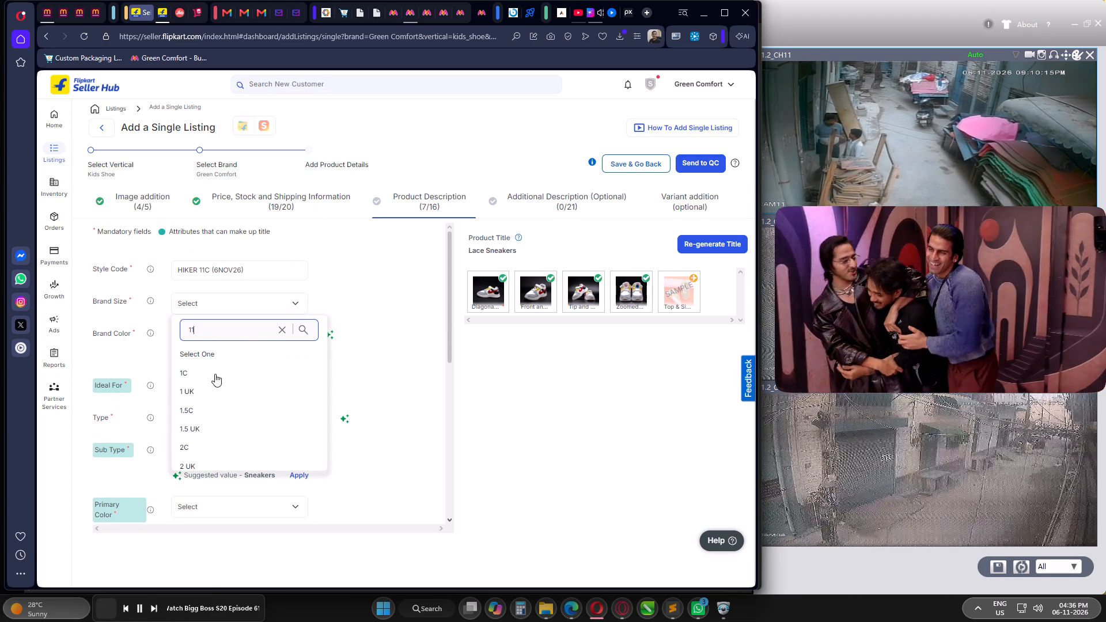
pyautogui.click(193, 435)
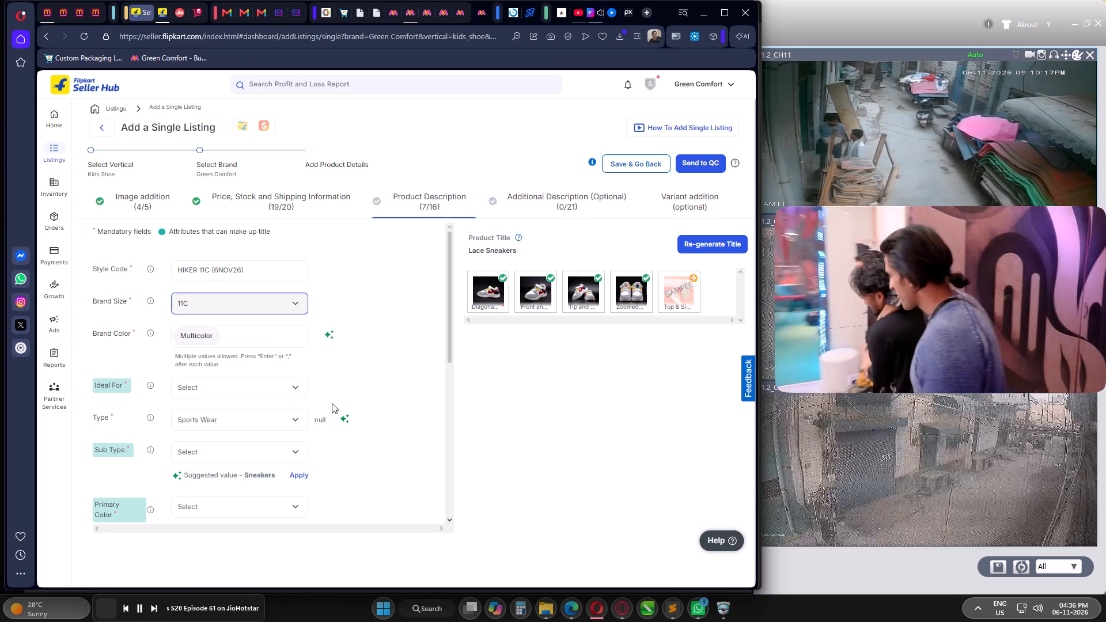
pyautogui.click(400, 346)
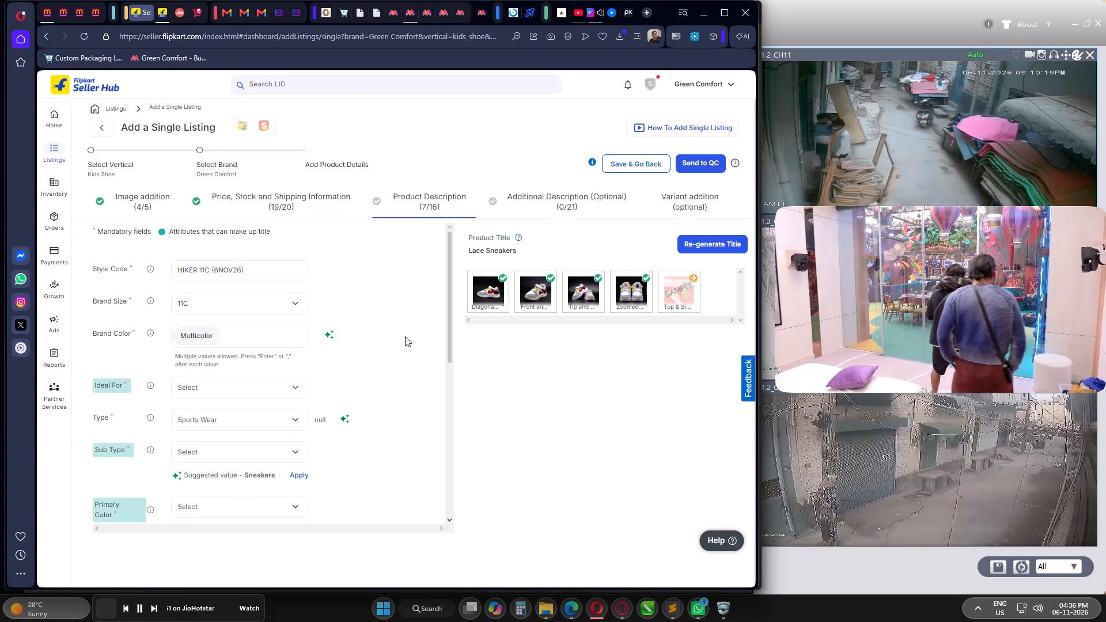
# Set the Ideal For attribute to Boys.
pyautogui.click(242, 385)
pyautogui.click(209, 458)
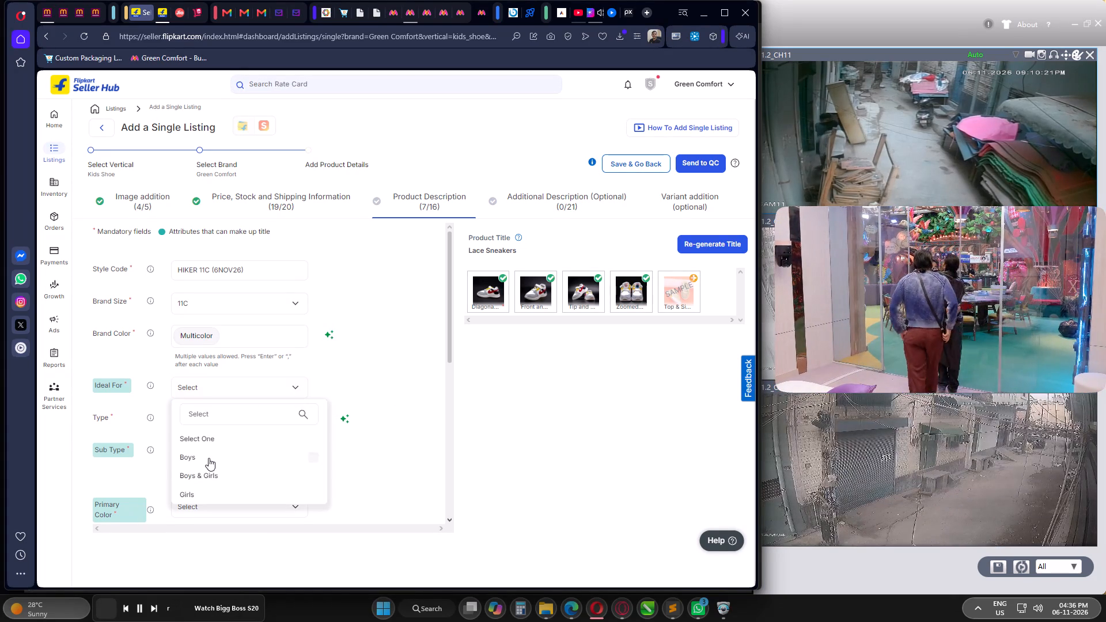
pyautogui.click(392, 460)
# Set the Sub Type attribute to Walking Shoes.
pyautogui.scroll(-1, 216, 379)
pyautogui.click(214, 399)
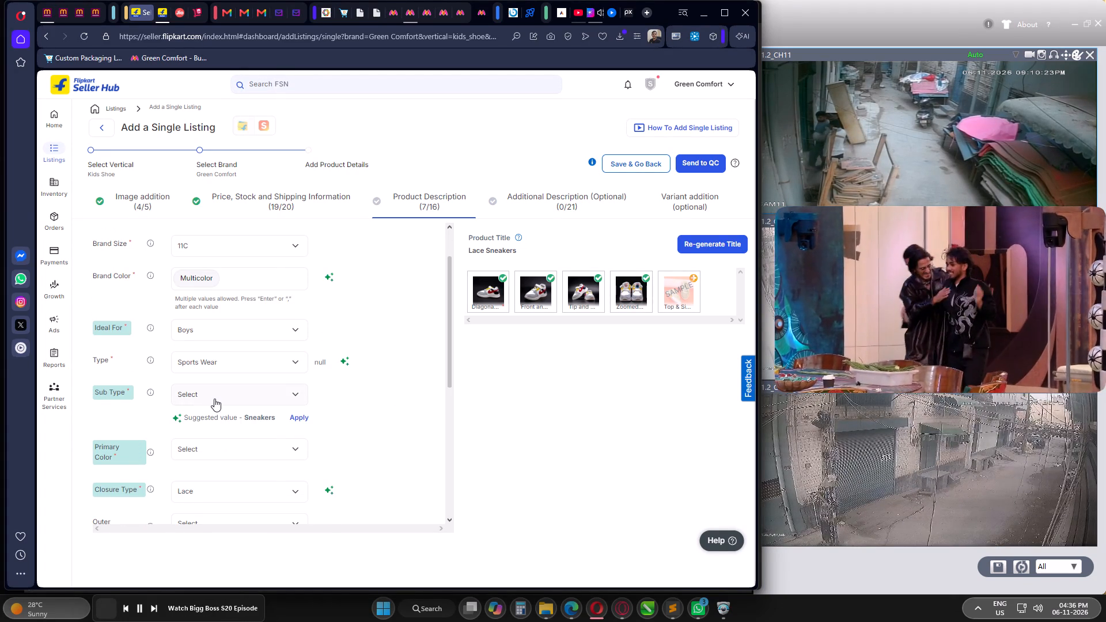
pyautogui.click(213, 416)
pyautogui.press('s')
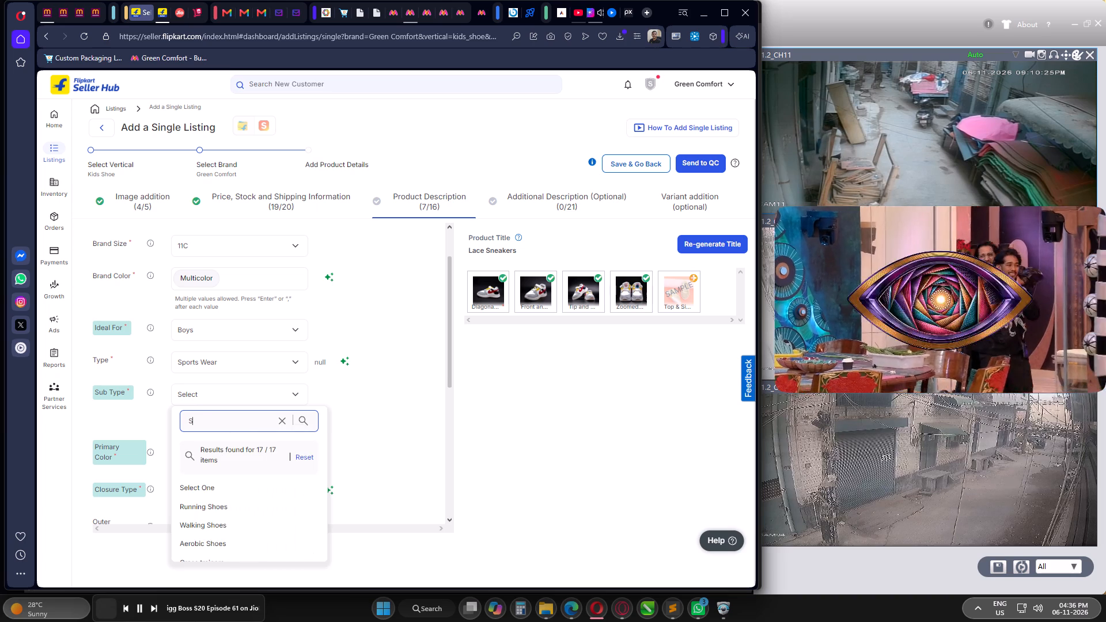
pyautogui.press('n')
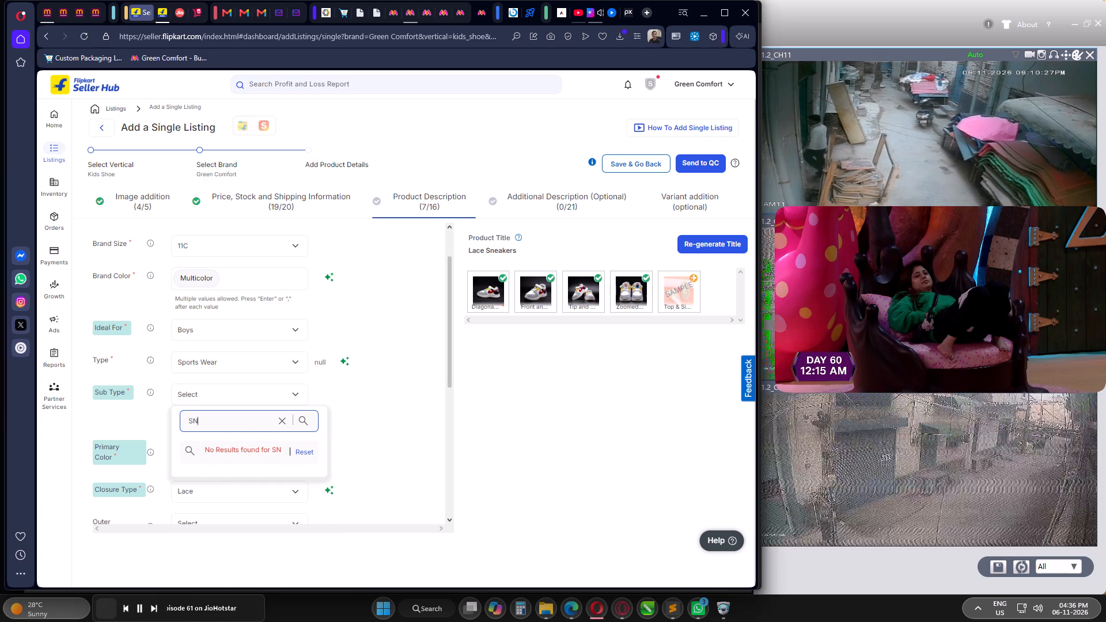
pyautogui.press('BackSpace')
pyautogui.press('BackSpace')
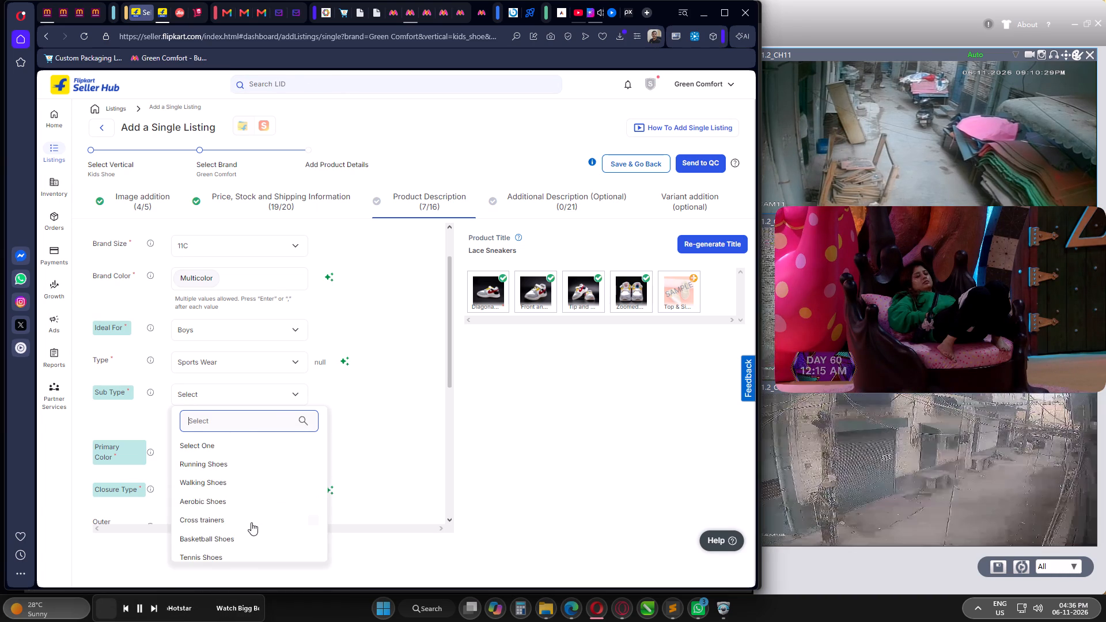
pyautogui.scroll(-10, 251, 522)
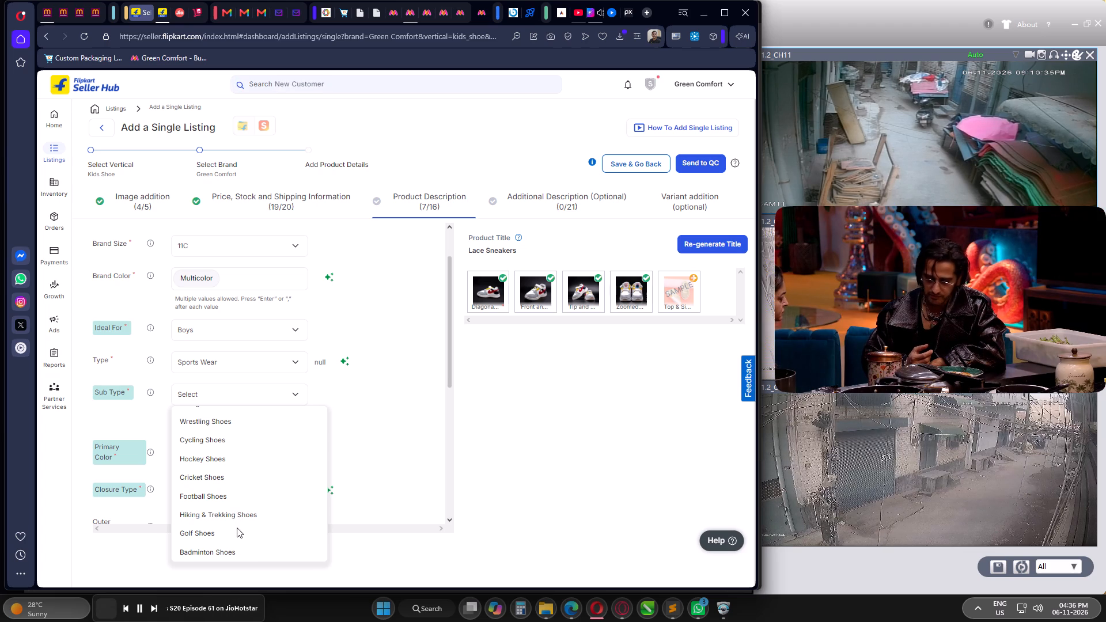
pyautogui.scroll(2, 237, 525)
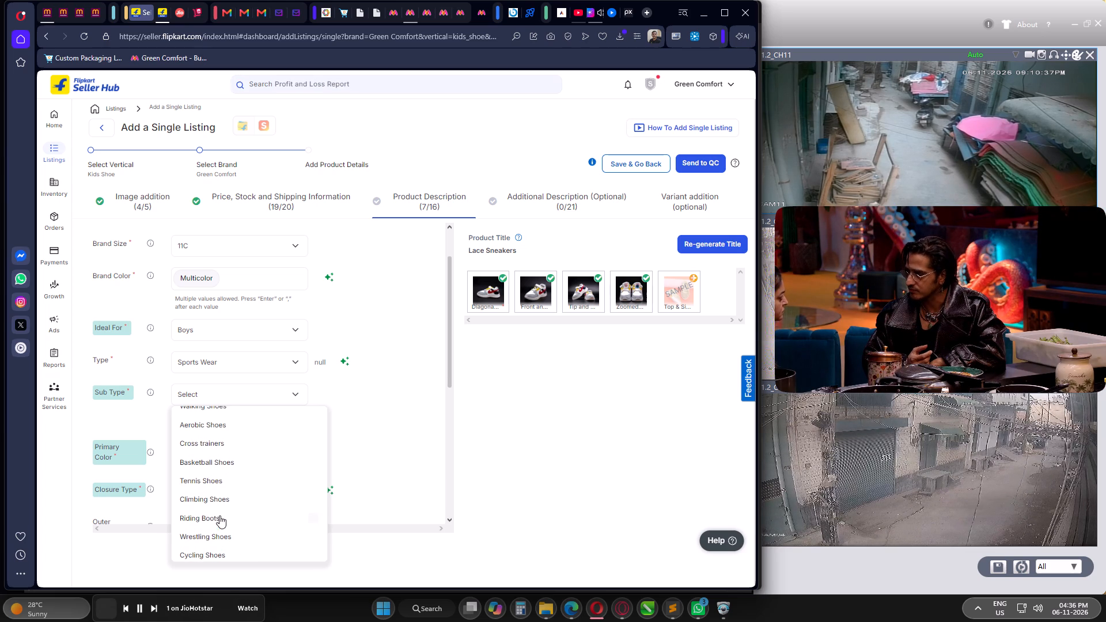
pyautogui.scroll(1, 219, 513)
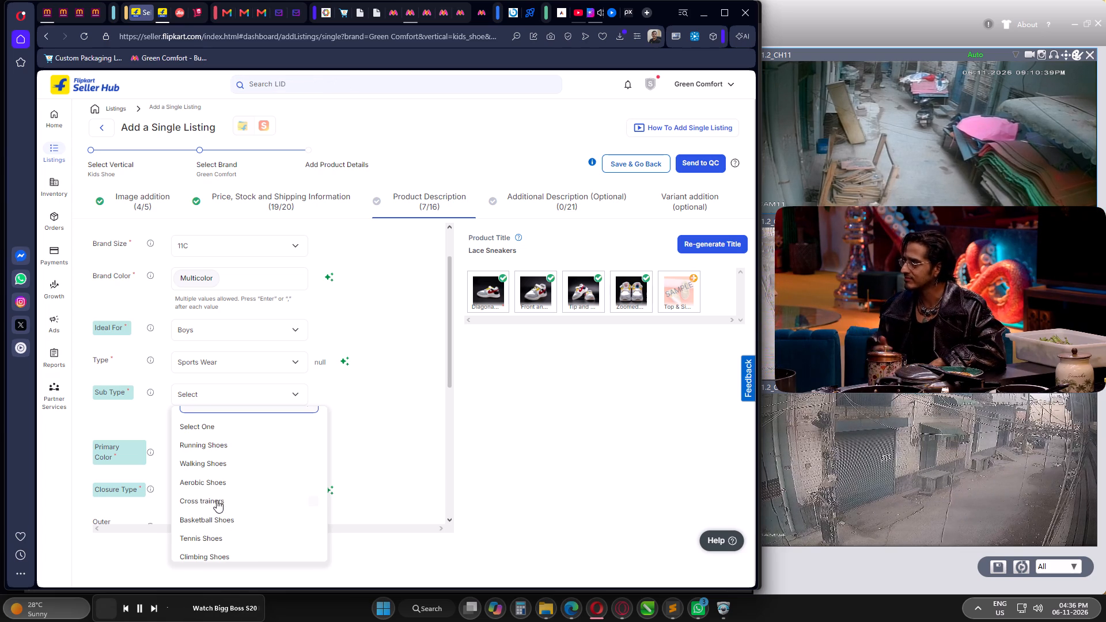
pyautogui.scroll(1, 217, 495)
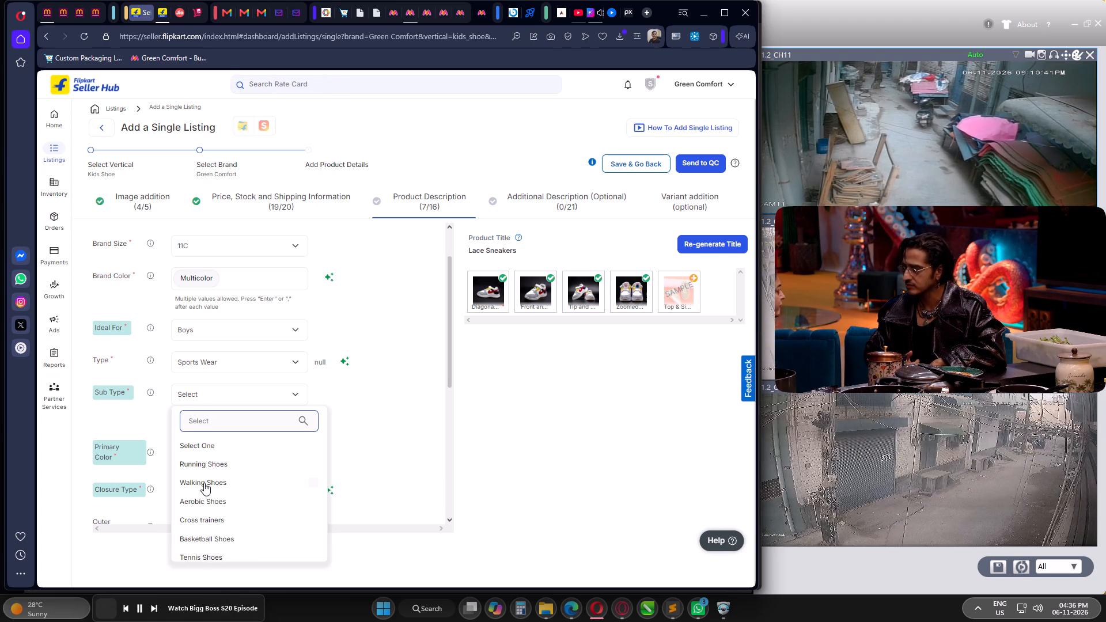
pyautogui.click(204, 483)
pyautogui.click(368, 424)
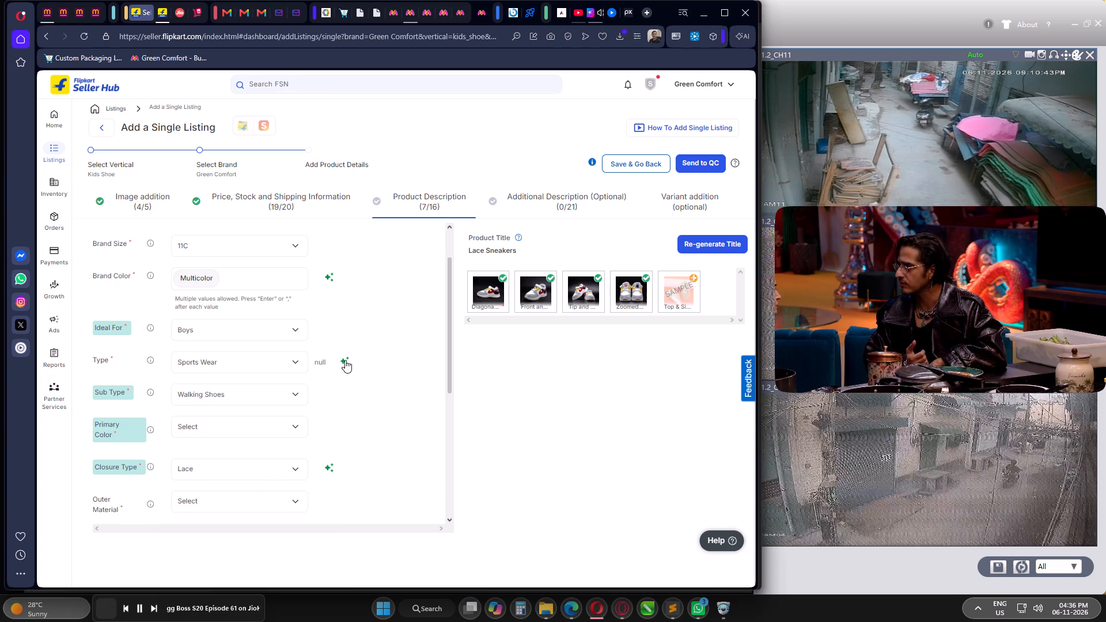
# Set the Primary Color attribute to Grey.
pyautogui.scroll(-1, 342, 350)
pyautogui.click(241, 370)
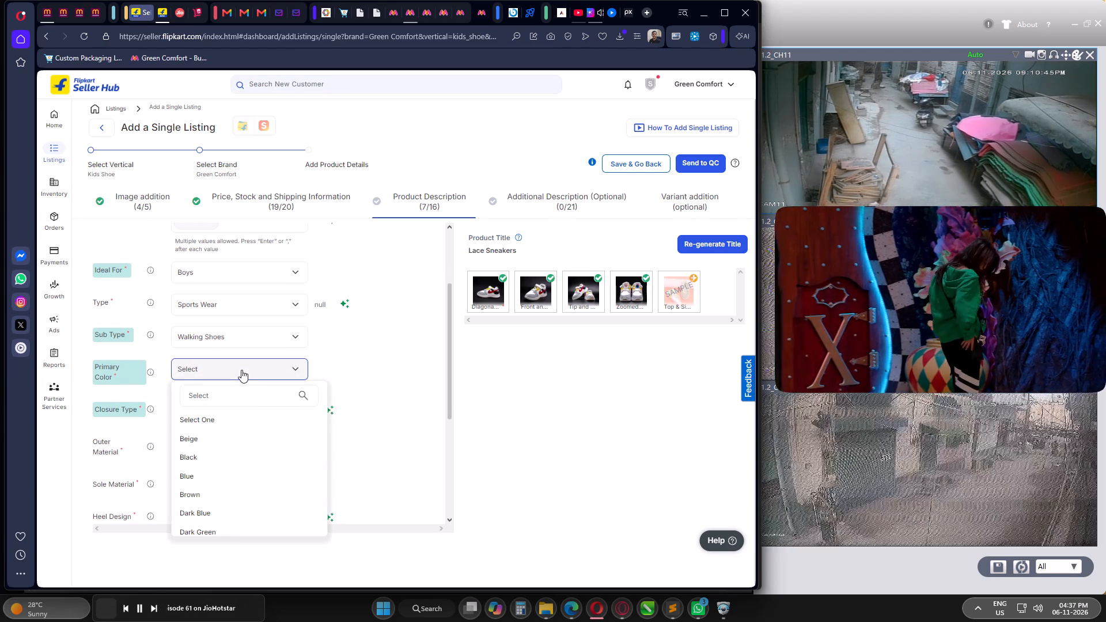
pyautogui.click(226, 399)
pyautogui.write('GR')
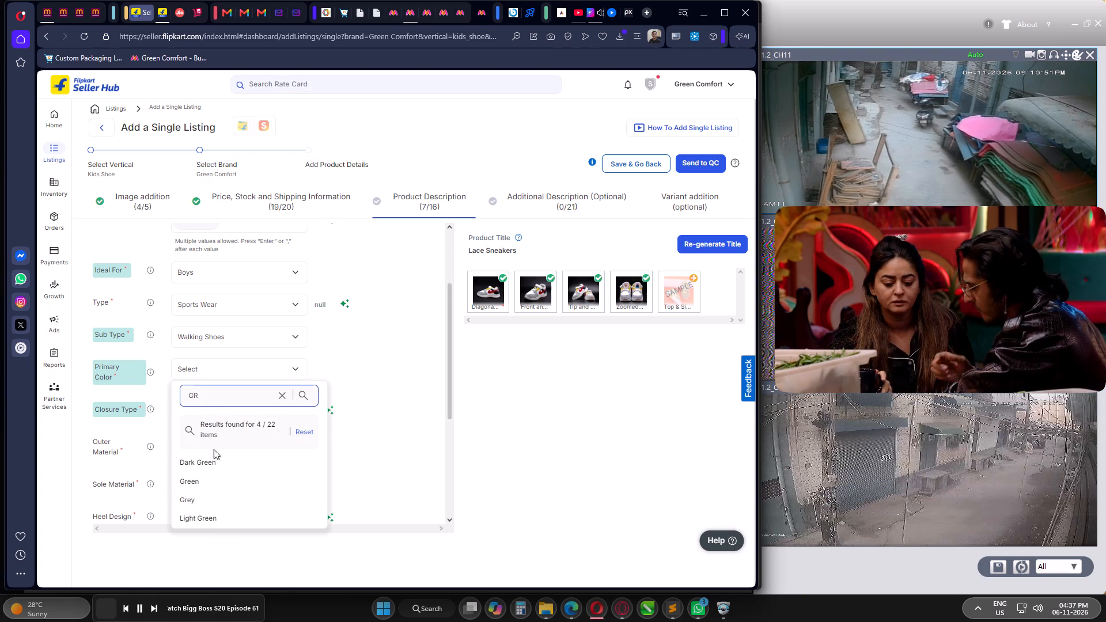
pyautogui.click(200, 501)
pyautogui.click(414, 419)
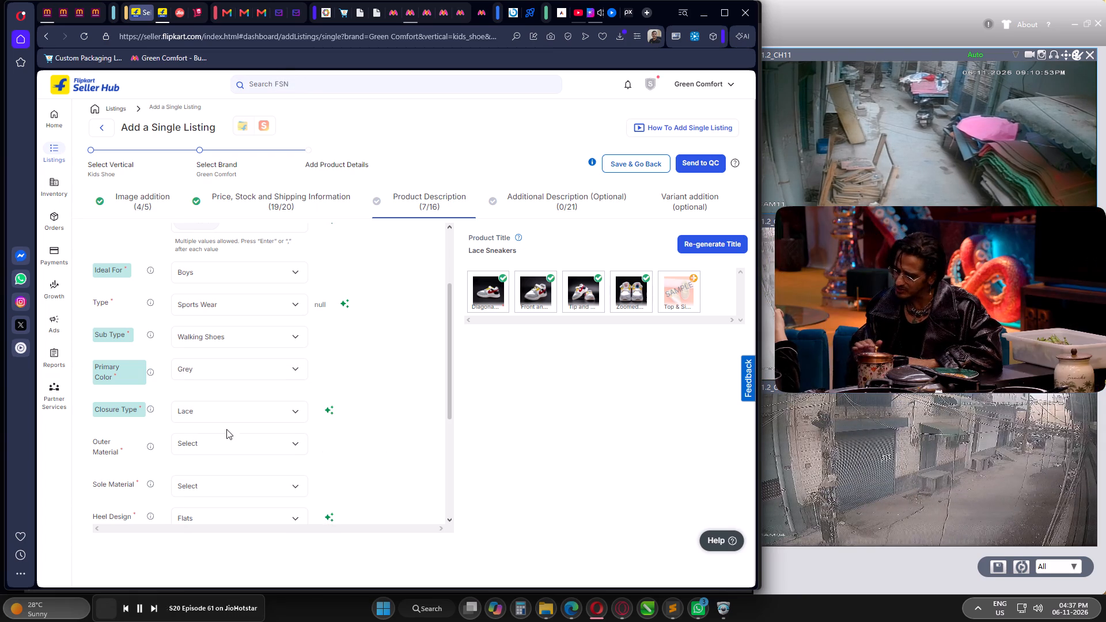
# Set the Outer Material attribute to Patent Leather.
pyautogui.click(219, 449)
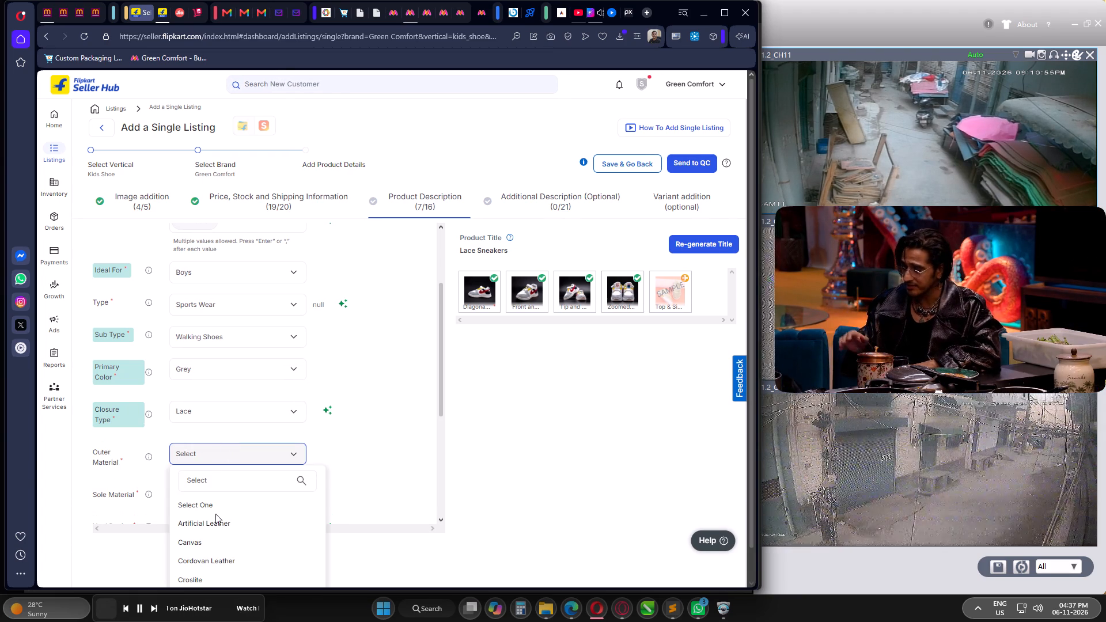
pyautogui.scroll(-5, 226, 524)
pyautogui.click(222, 552)
pyautogui.click(401, 442)
# Set the Sole Material attribute to EVA.
pyautogui.scroll(-2, 324, 363)
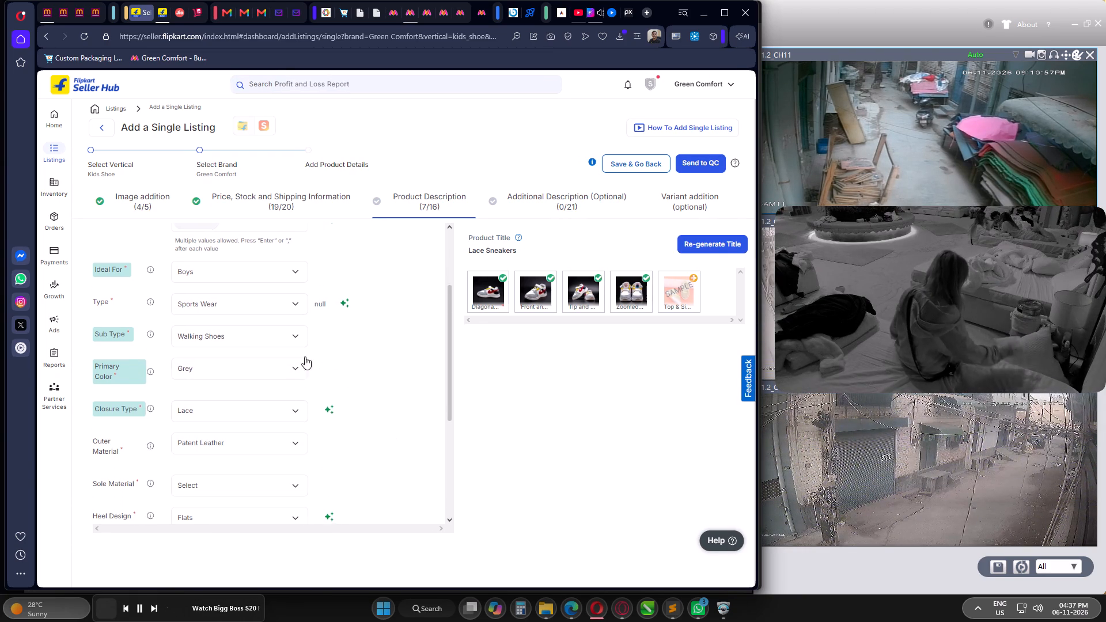
pyautogui.scroll(-1, 305, 356)
pyautogui.click(221, 314)
pyautogui.click(198, 421)
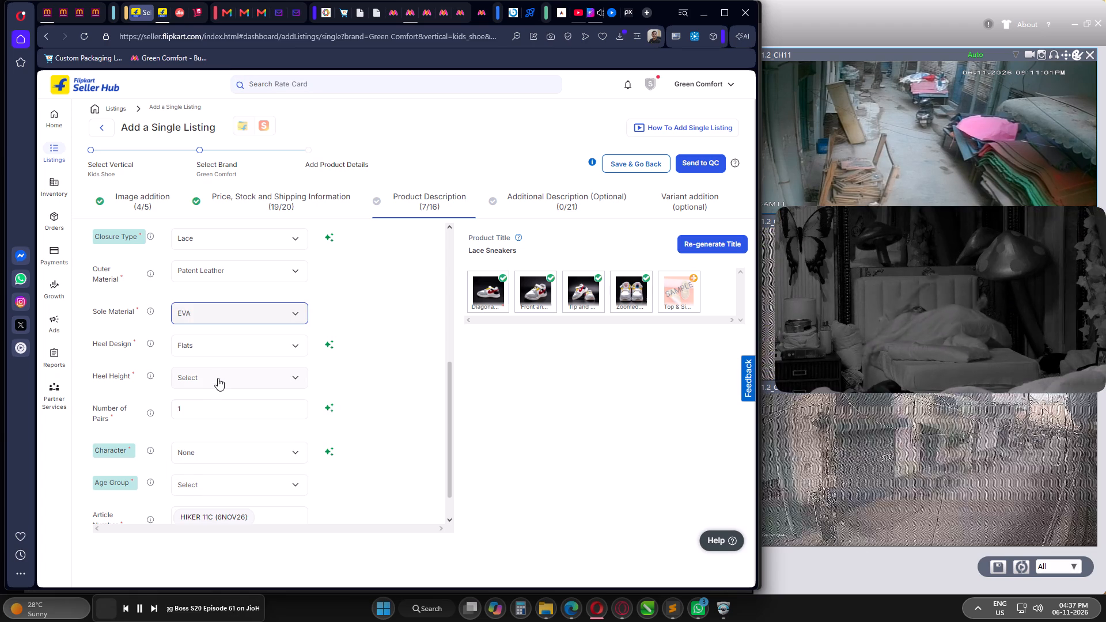
# Set the Heel Height attribute to 1 to 2 inch.
pyautogui.click(218, 378)
pyautogui.click(211, 444)
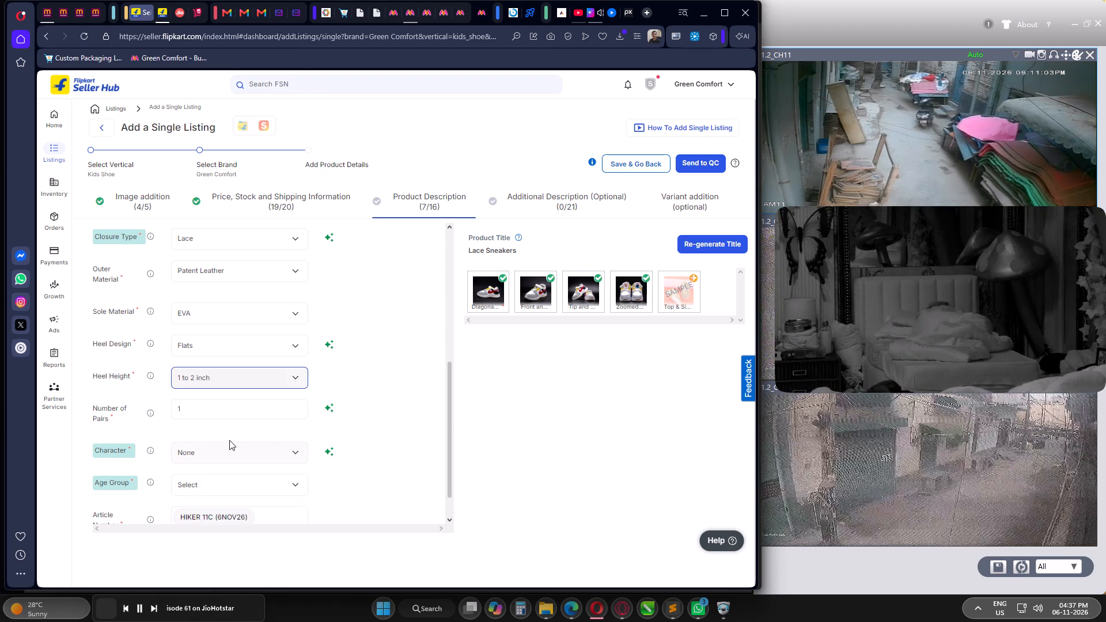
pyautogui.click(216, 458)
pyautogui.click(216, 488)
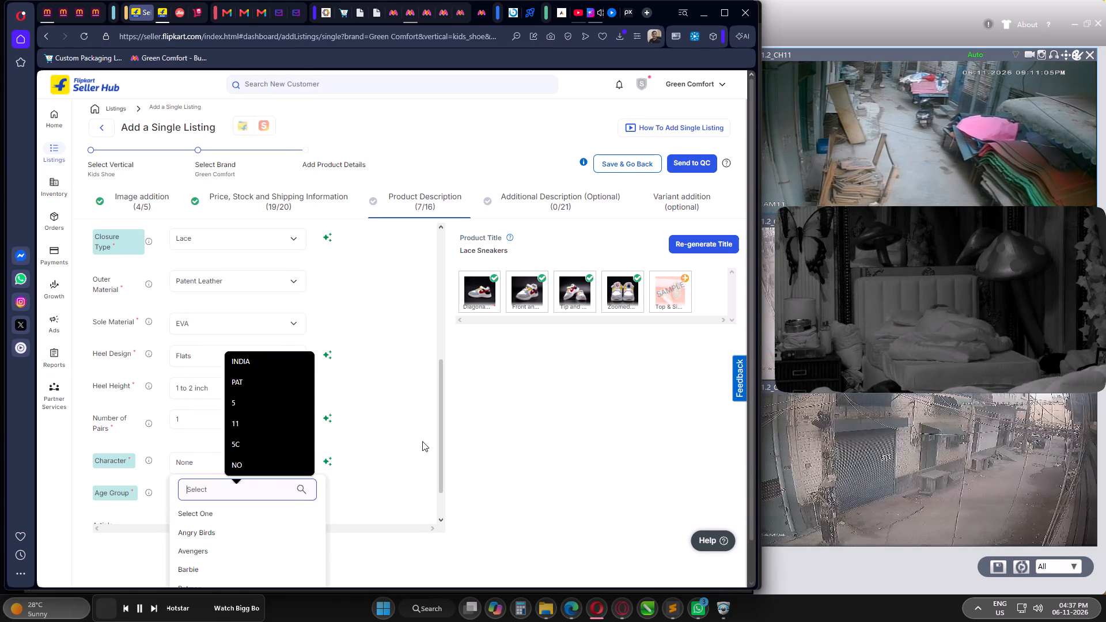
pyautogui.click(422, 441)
# Set the Age Group attribute to 9-10 Years.
pyautogui.scroll(-2, 298, 399)
pyautogui.click(249, 446)
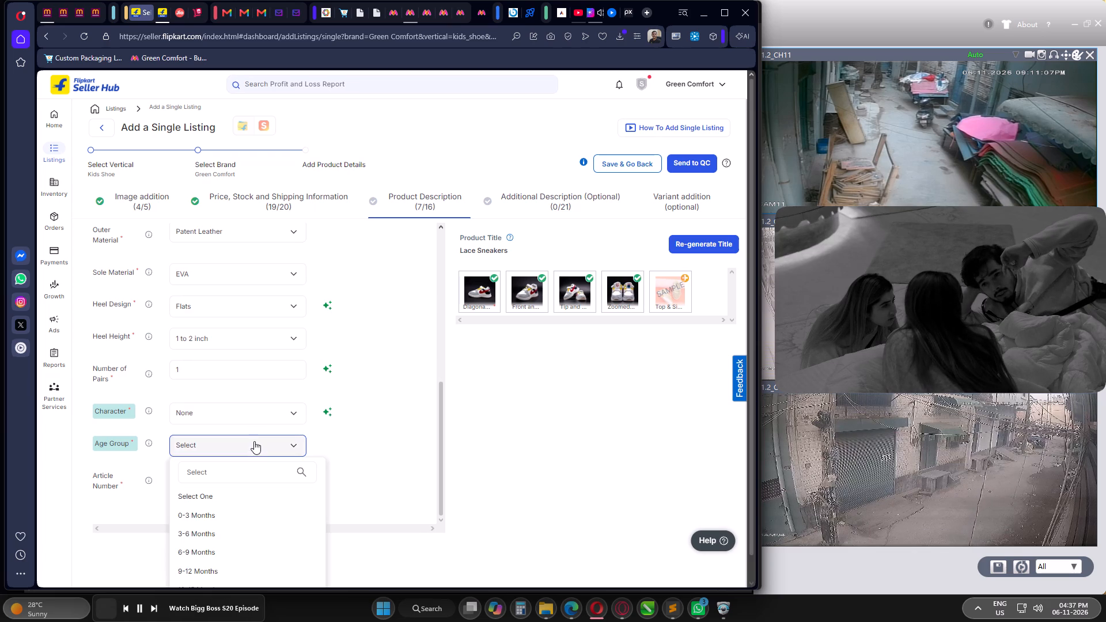
pyautogui.scroll(-10, 238, 537)
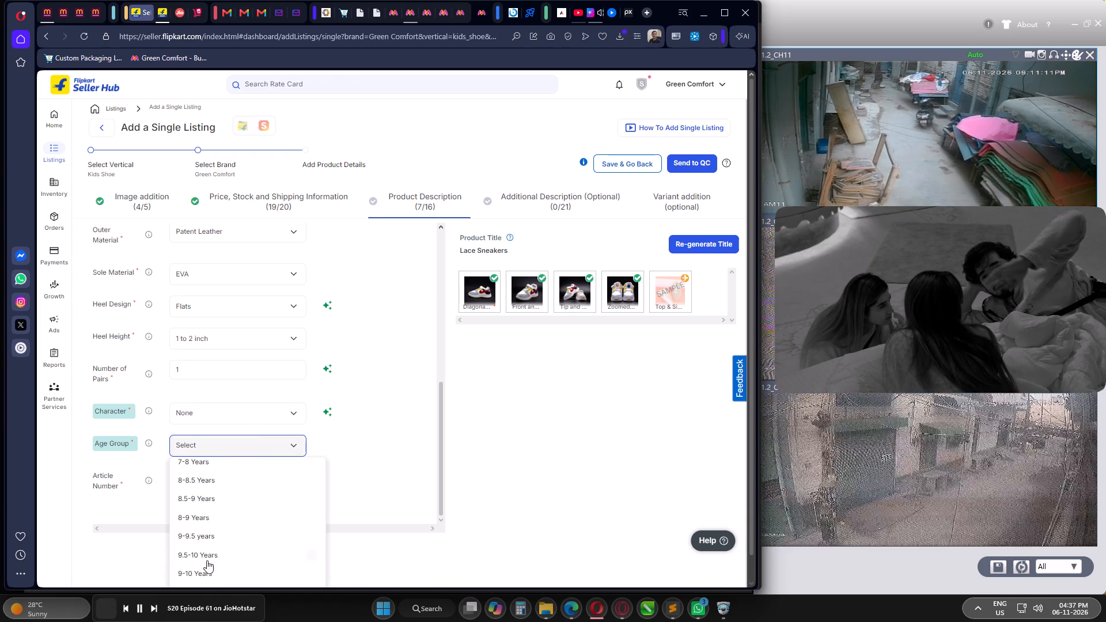
pyautogui.click(203, 572)
pyautogui.click(377, 450)
# Change the Brand Size to 2 UK.
pyautogui.scroll(19, 316, 441)
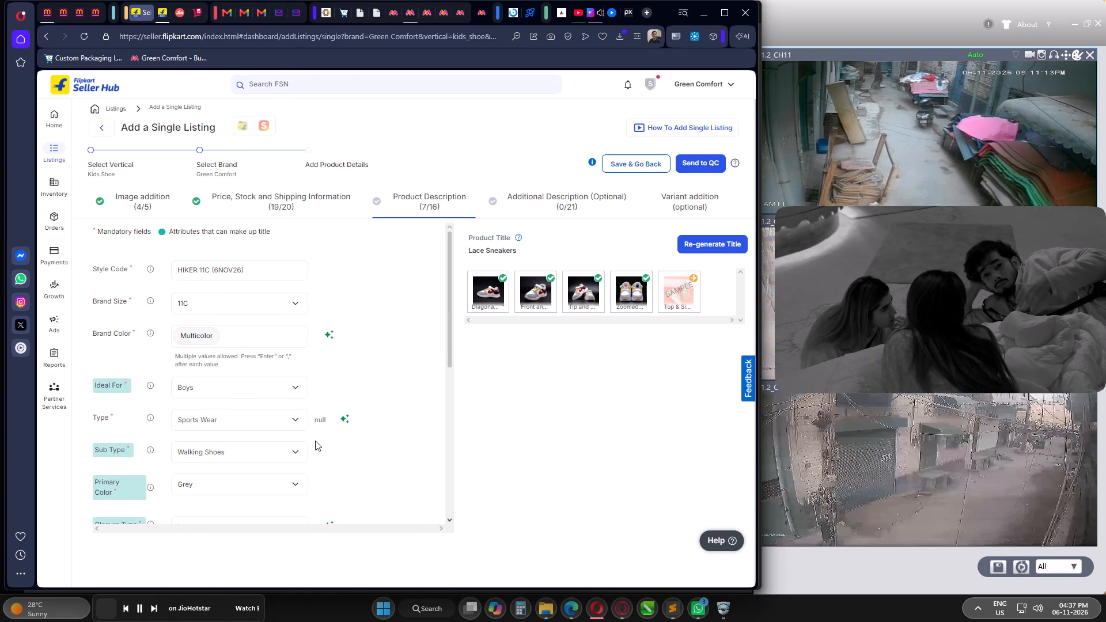
pyautogui.click(193, 303)
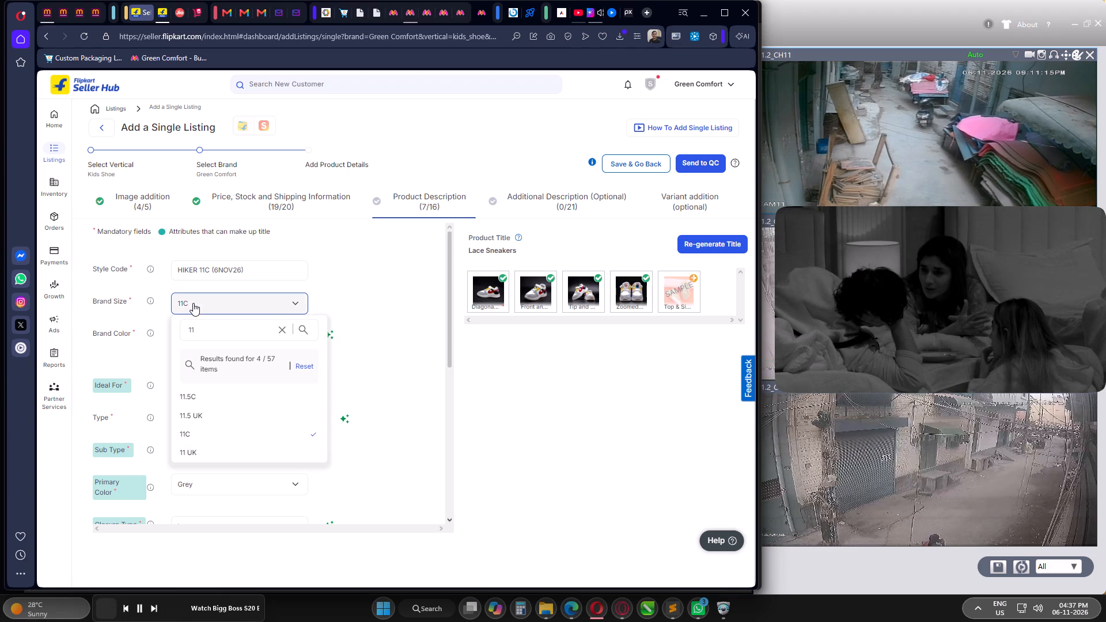
pyautogui.moveTo(209, 332); pyautogui.dragTo(180, 331)
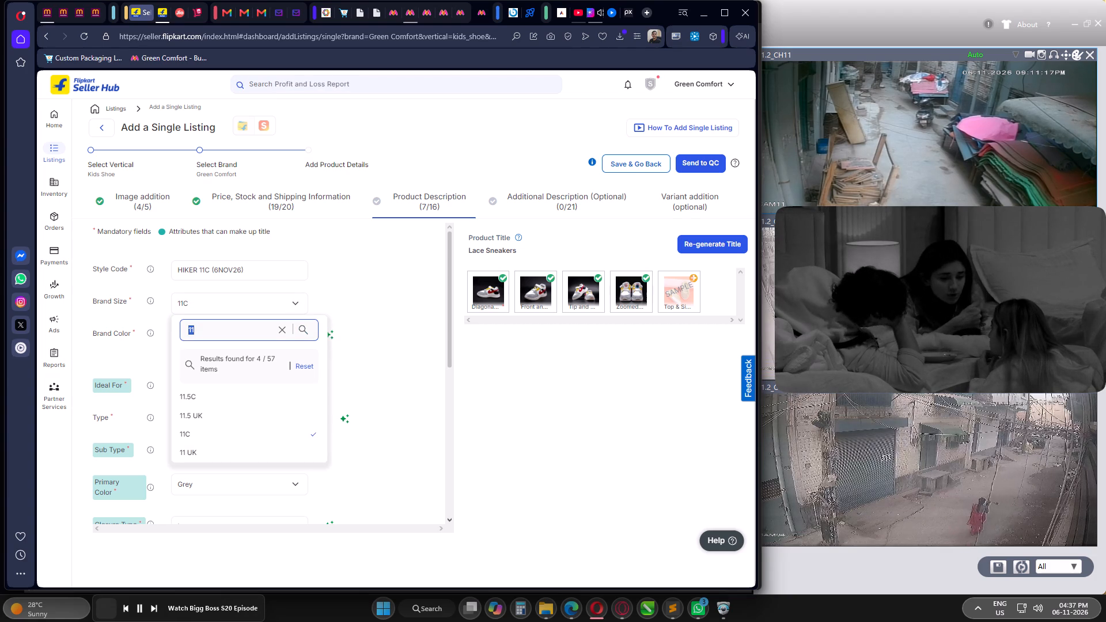
pyautogui.press('2')
pyautogui.click(203, 416)
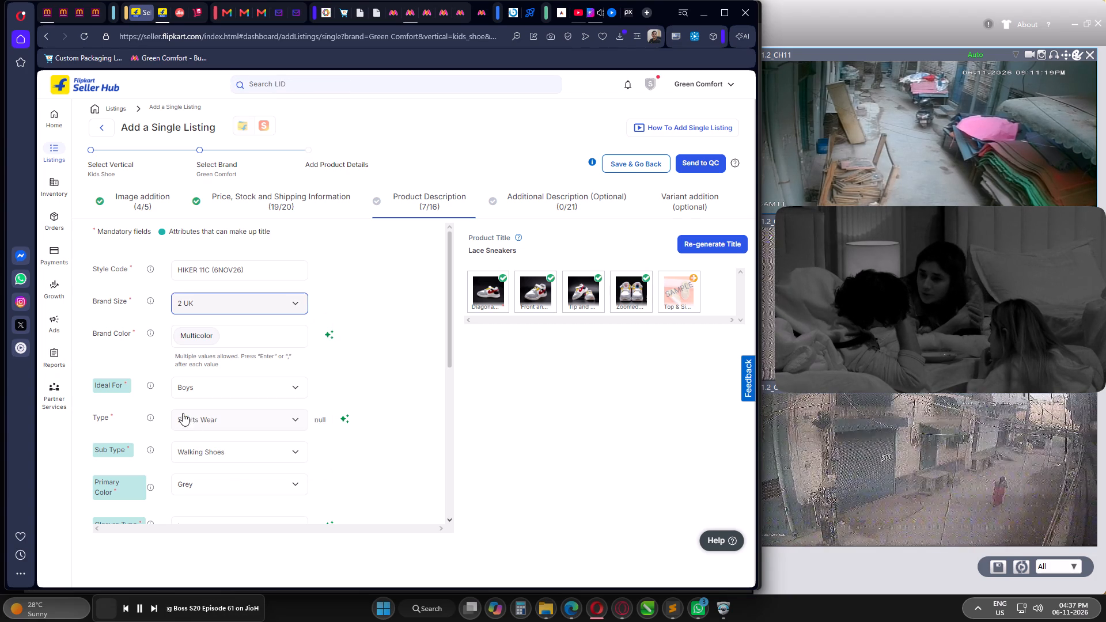
pyautogui.click(408, 363)
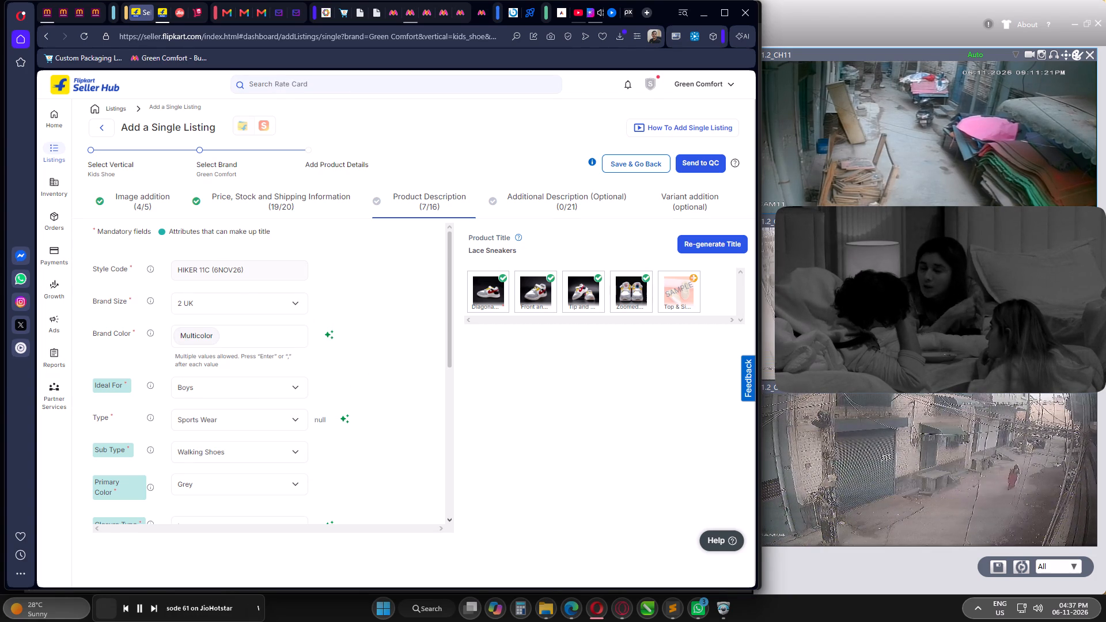
# Change the Style Code to HIKER 2 (6NOV26).
pyautogui.click(209, 271)
pyautogui.press('BackSpace')
pyautogui.press('BackSpace')
pyautogui.press('BackSpace')
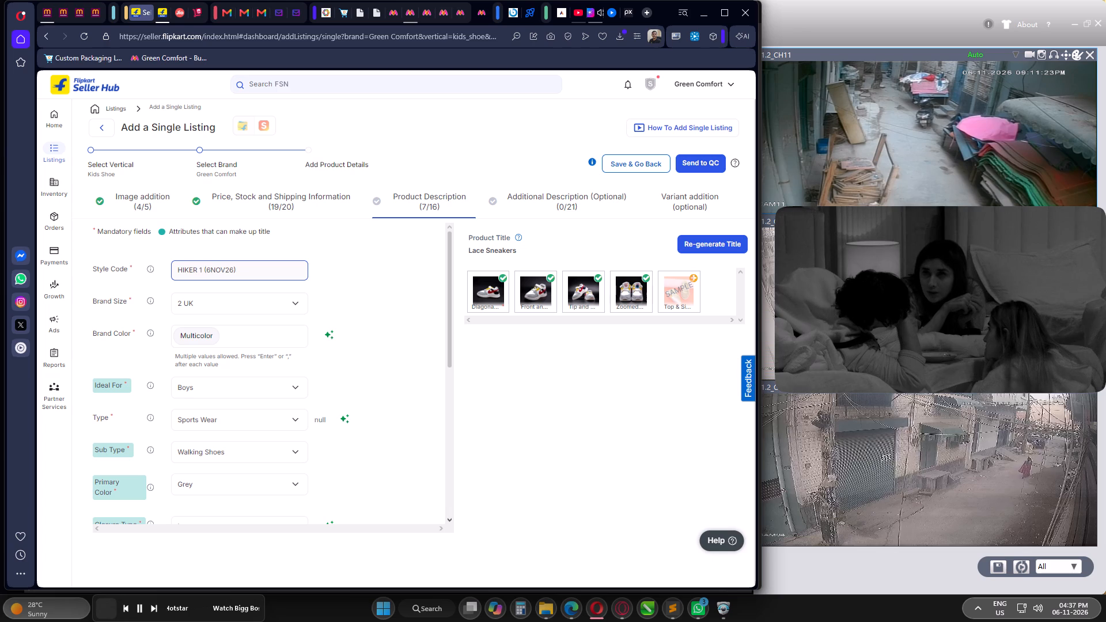
pyautogui.press('2')
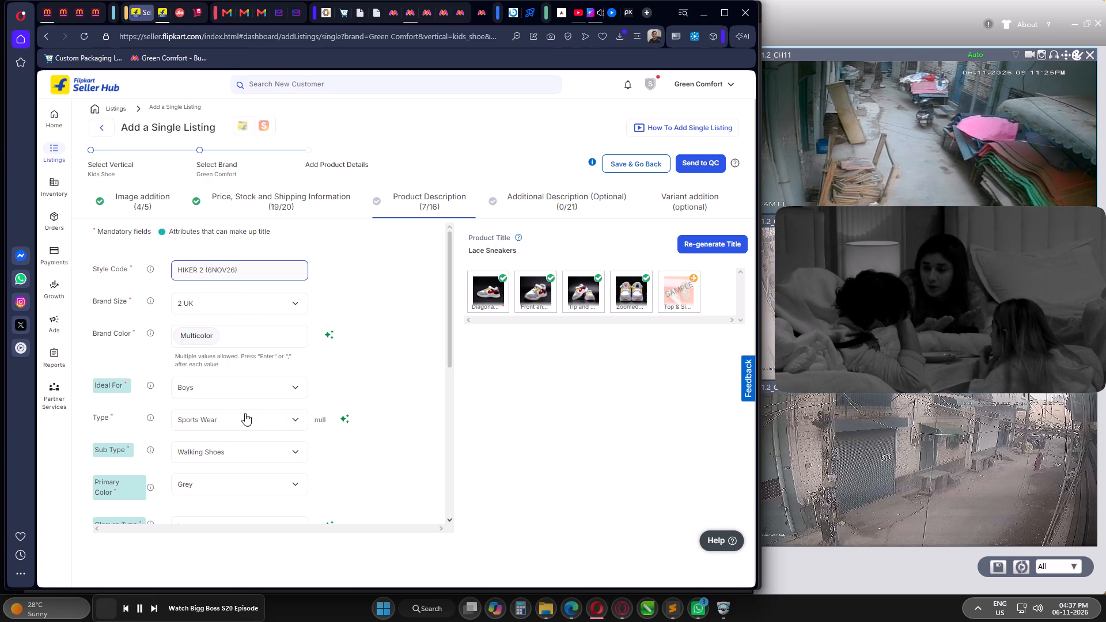
# Remove the existing Article Number entry and replace it with HIKER 2 (6NOV26).
pyautogui.scroll(-13, 249, 418)
pyautogui.click(229, 480)
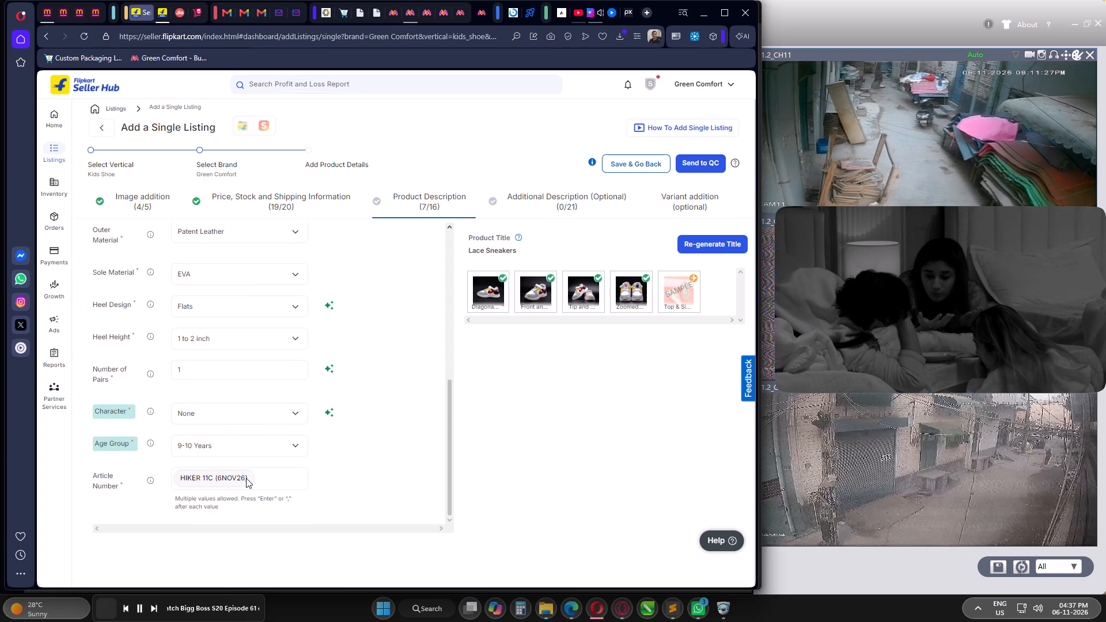
pyautogui.tripleClick(246, 478)
pyautogui.click(222, 475)
pyautogui.doubleClick(264, 480)
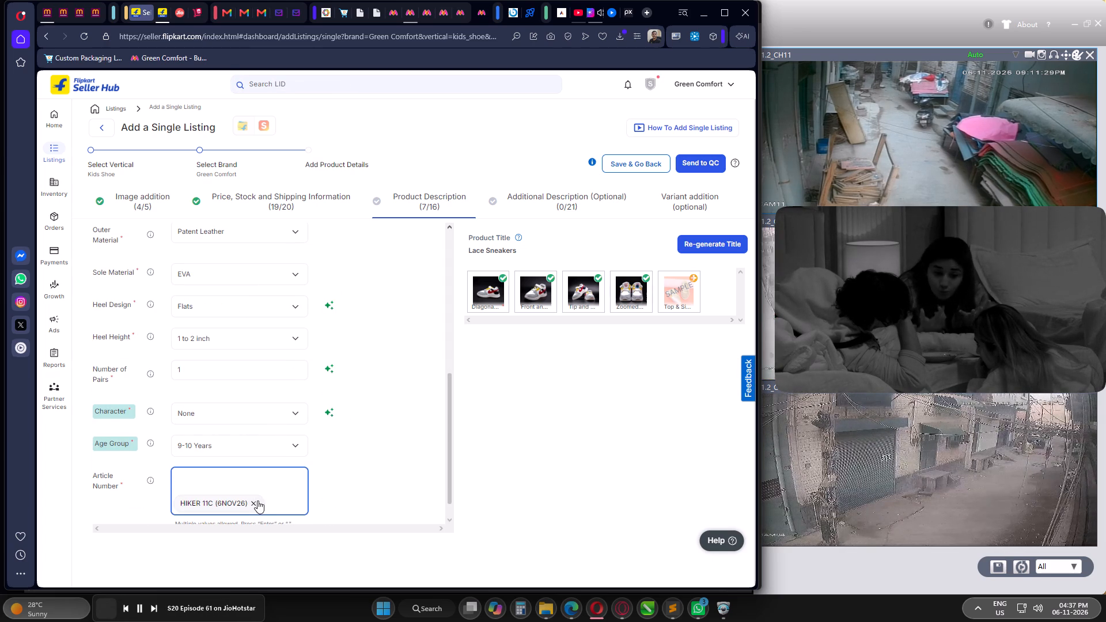
pyautogui.doubleClick(227, 505)
pyautogui.click(254, 503)
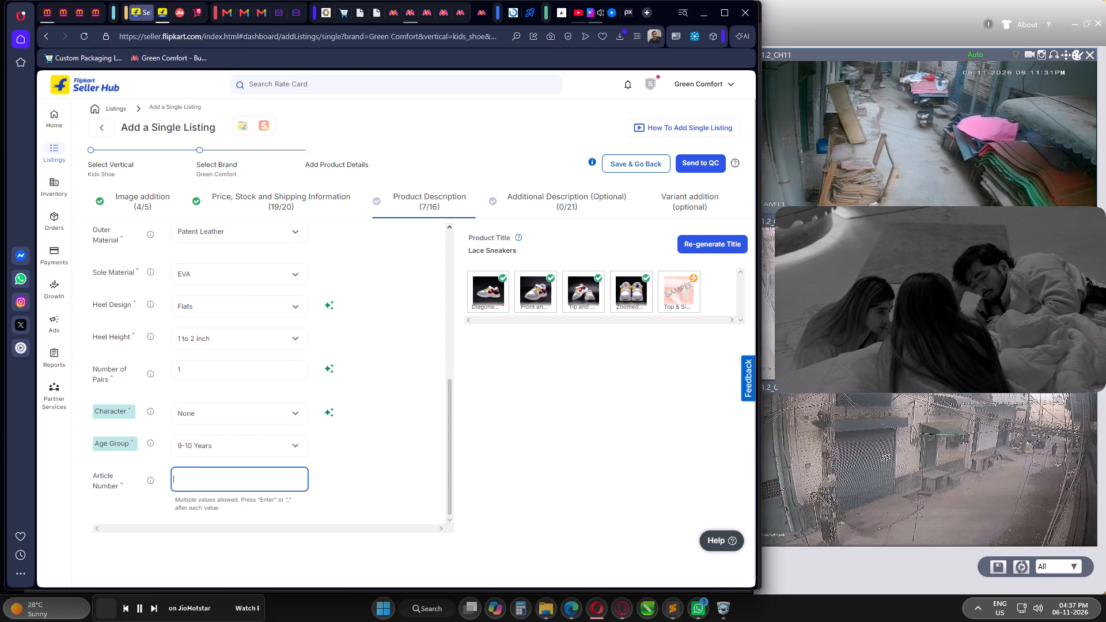
pyautogui.click(208, 483)
pyautogui.press('super+v')
pyautogui.click(252, 337)
pyautogui.hotkey('ctrl', 'v')
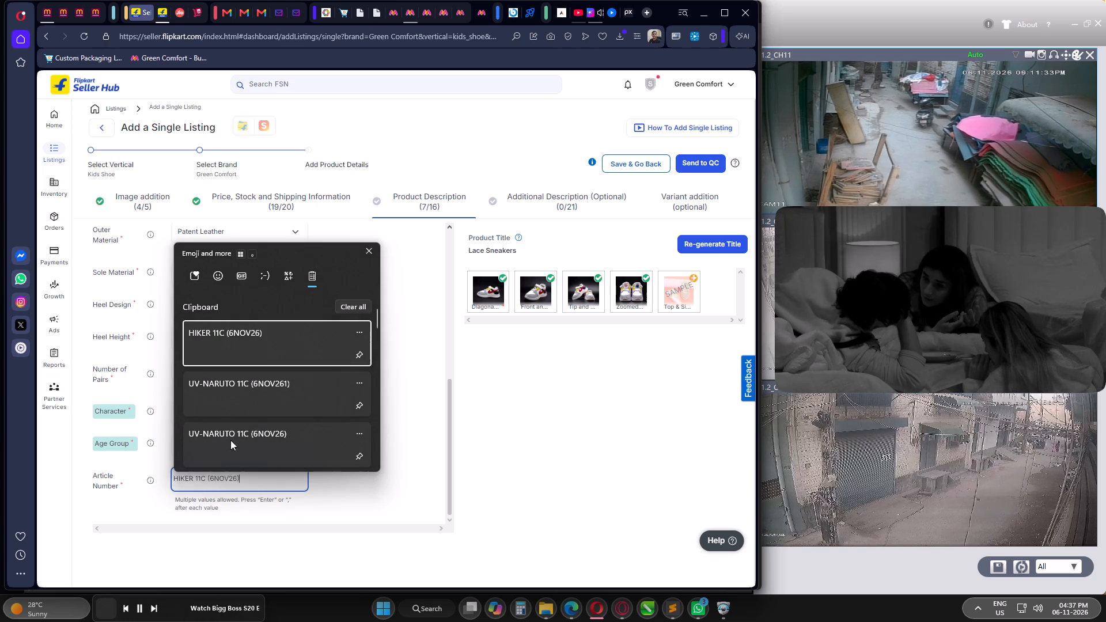
pyautogui.click(206, 477)
pyautogui.press('BackSpace')
pyautogui.press('BackSpace')
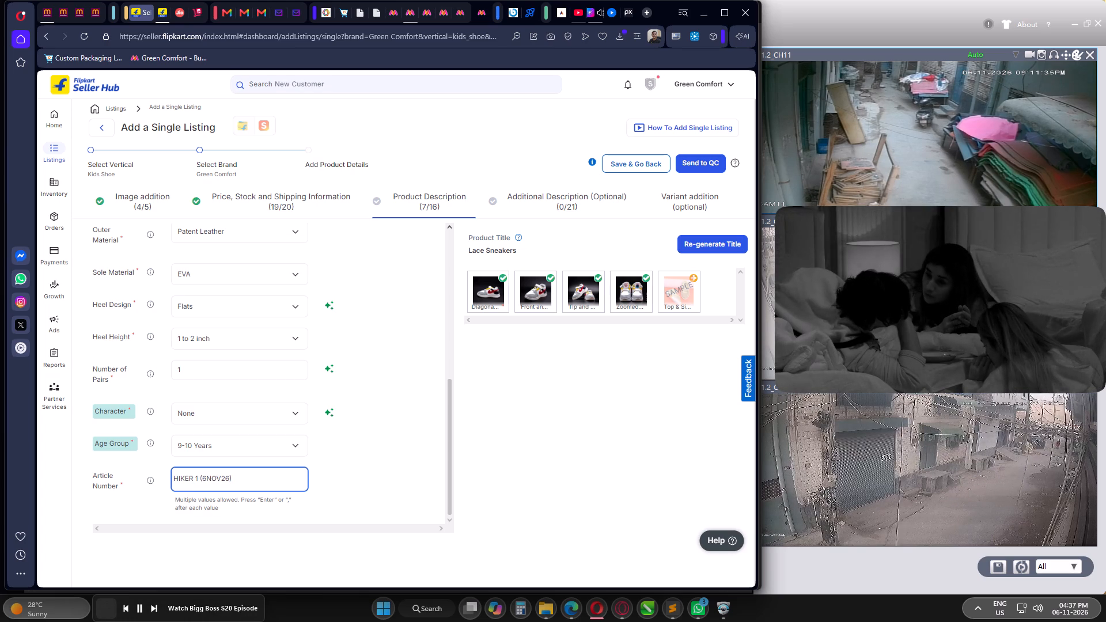
pyautogui.press('BackSpace')
pyautogui.press('2')
pyautogui.click(405, 475)
# Change the Seller SKU ID in the Price, Stock and Shipping Information section to HIKER 2 (6NOV26).
pyautogui.scroll(3, 291, 345)
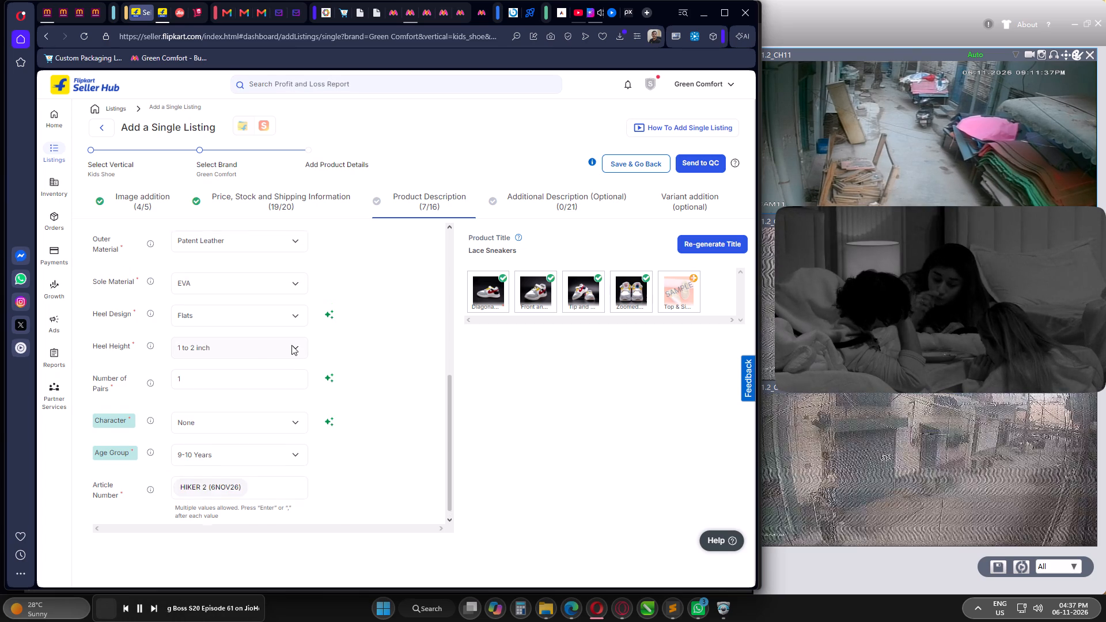
pyautogui.scroll(10, 291, 345)
pyautogui.click(280, 204)
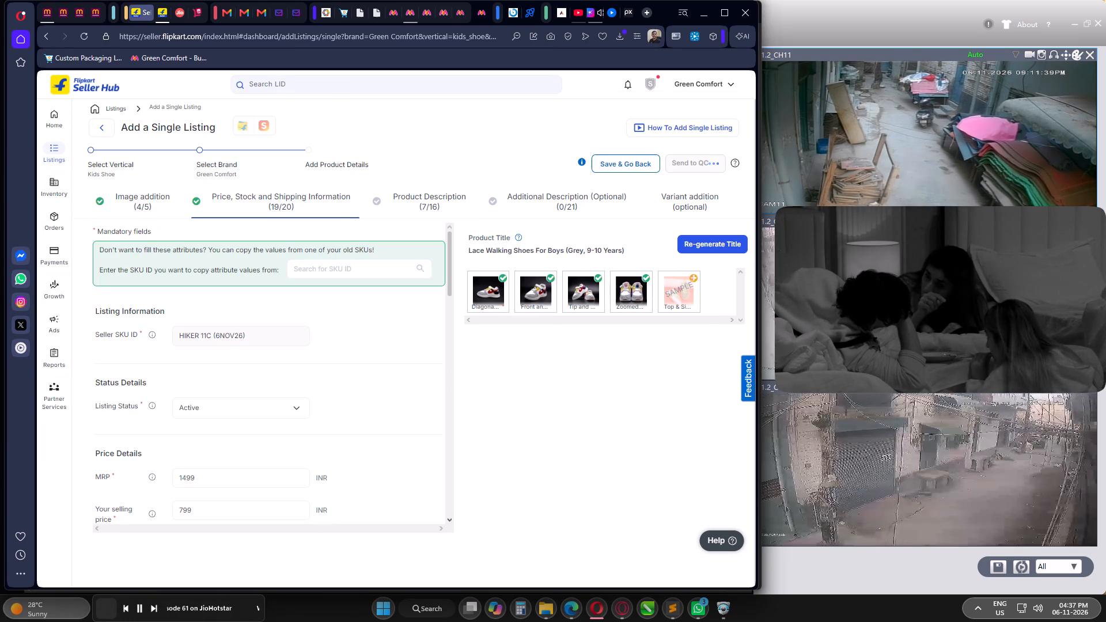
pyautogui.click(210, 336)
pyautogui.press('BackSpace')
pyautogui.press('BackSpace')
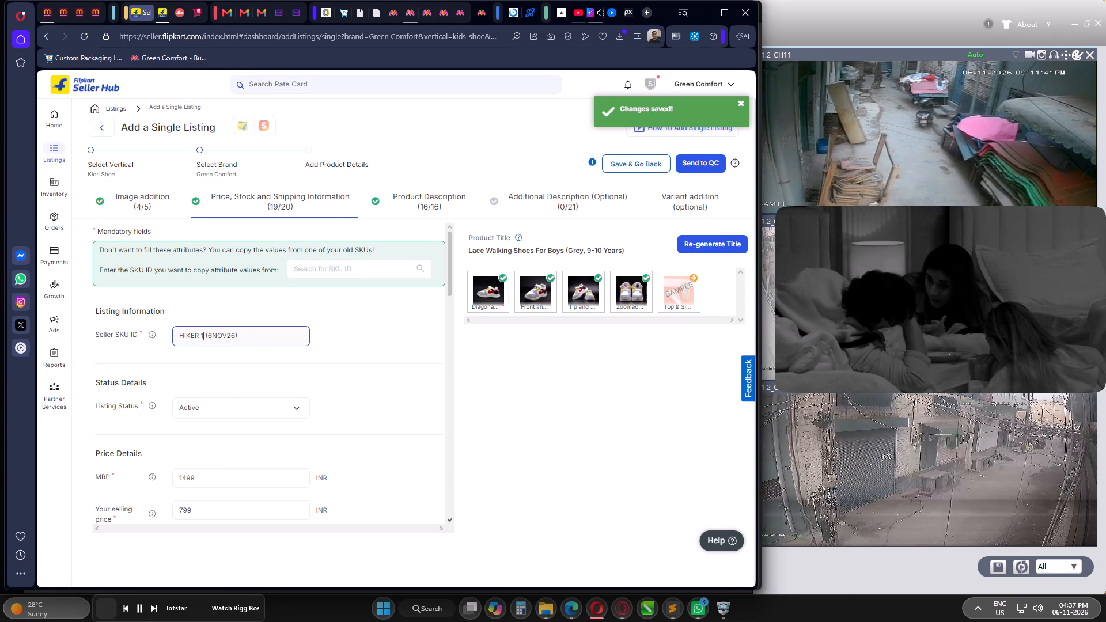
pyautogui.press('BackSpace')
pyautogui.press('2')
# In the Additional Description section, set the Secondary Color to White.
pyautogui.click(571, 191)
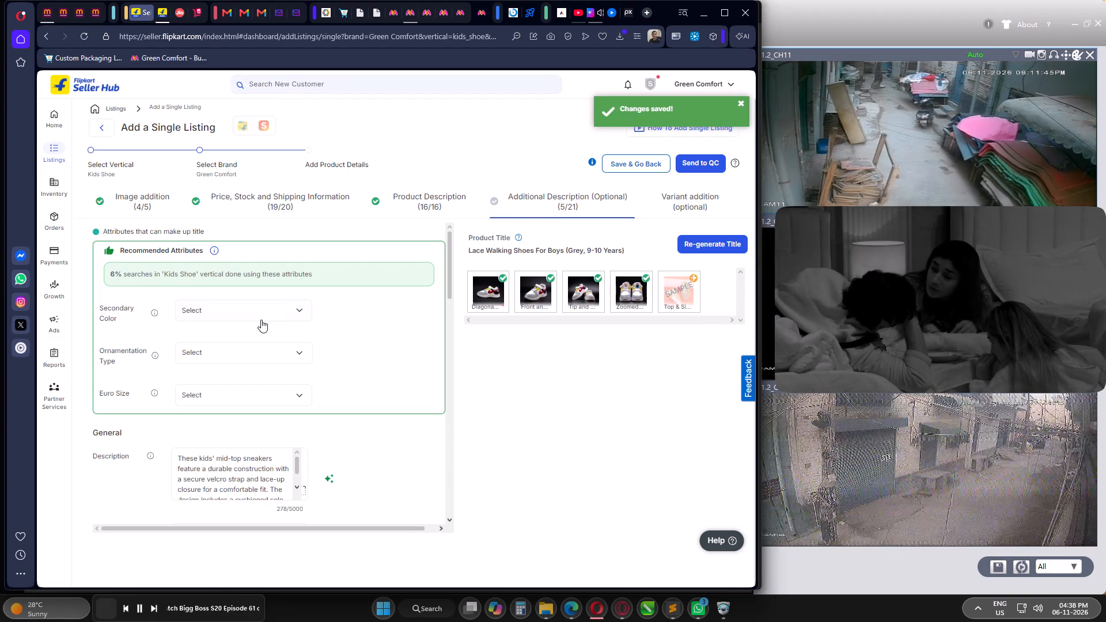
pyautogui.click(261, 316)
pyautogui.click(251, 340)
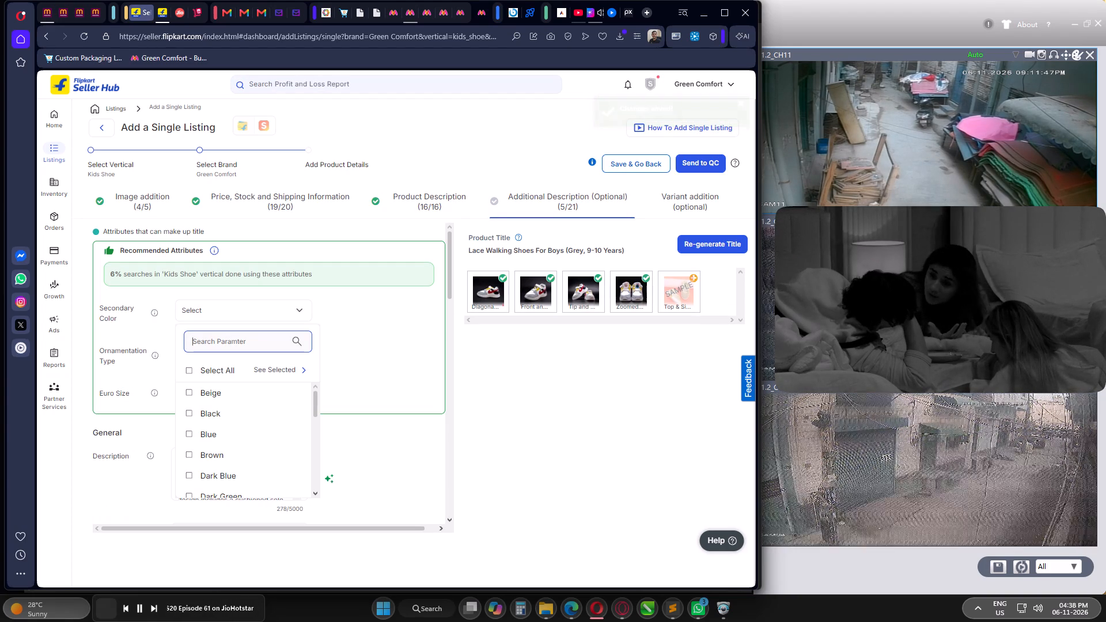
pyautogui.write('WH')
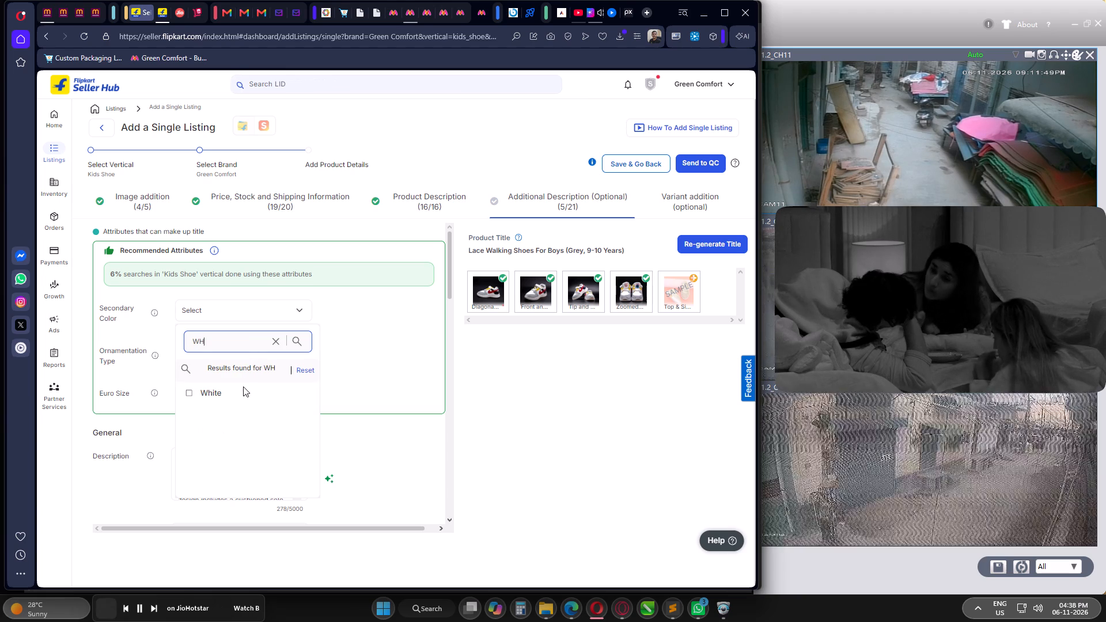
pyautogui.click(190, 390)
pyautogui.click(362, 369)
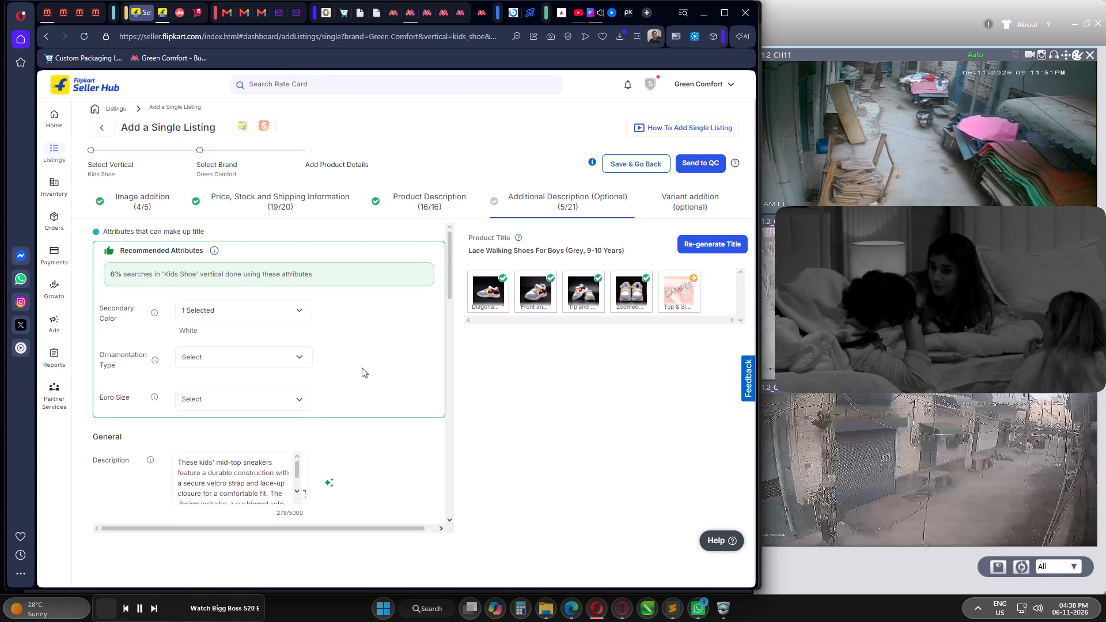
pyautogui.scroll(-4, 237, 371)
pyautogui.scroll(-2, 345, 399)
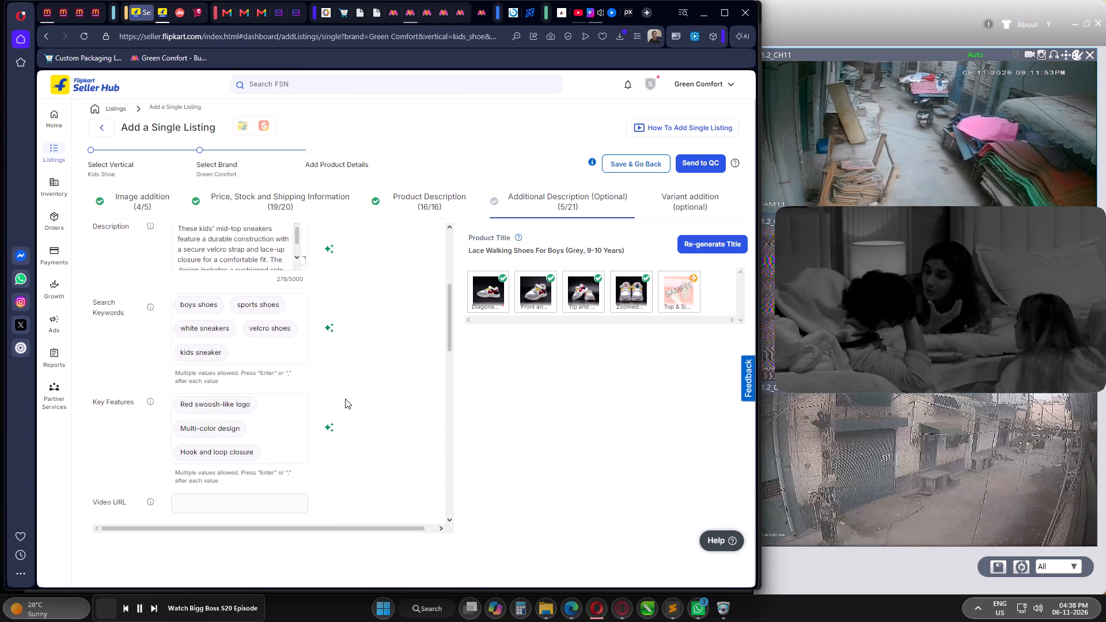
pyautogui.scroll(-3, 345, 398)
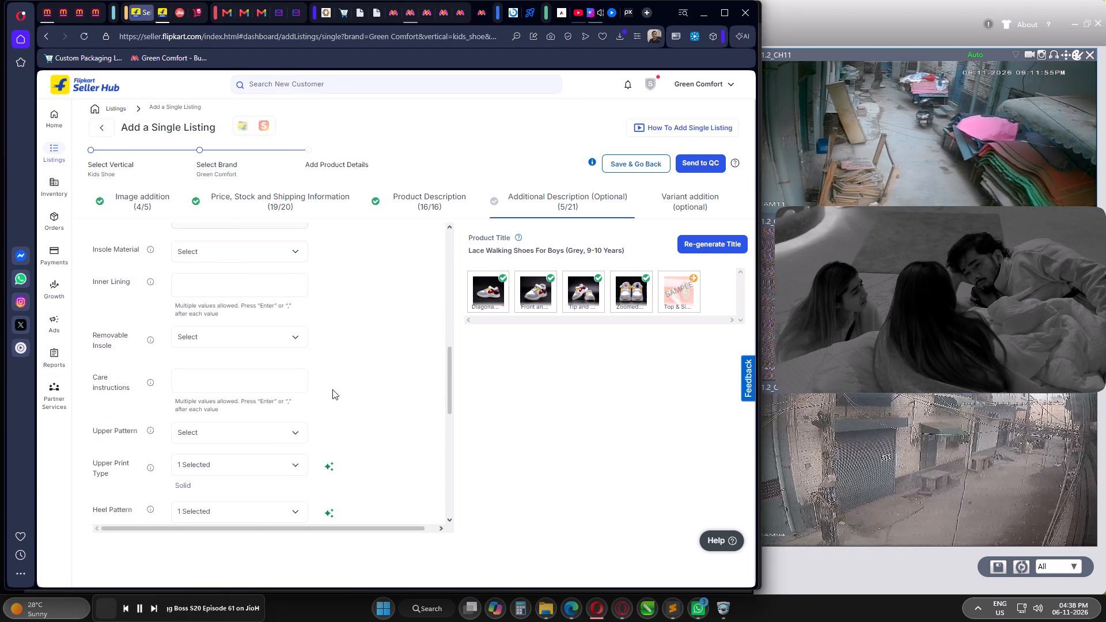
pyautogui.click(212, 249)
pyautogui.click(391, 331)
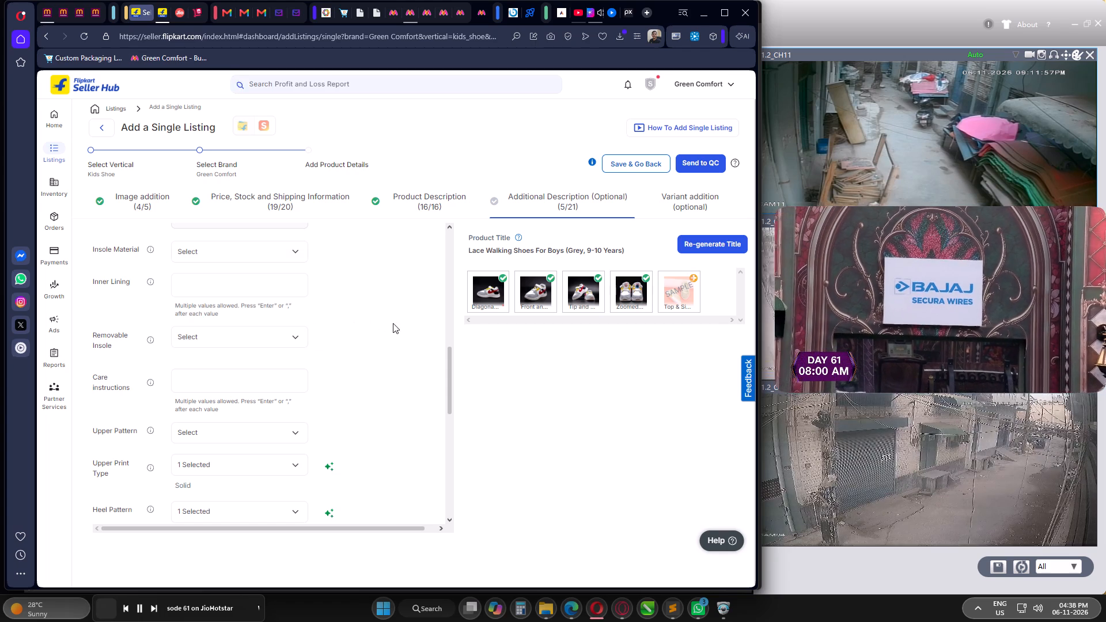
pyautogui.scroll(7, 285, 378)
# In the Variant addition section, create a new variant with Brand Size 3 UK.
pyautogui.click(700, 207)
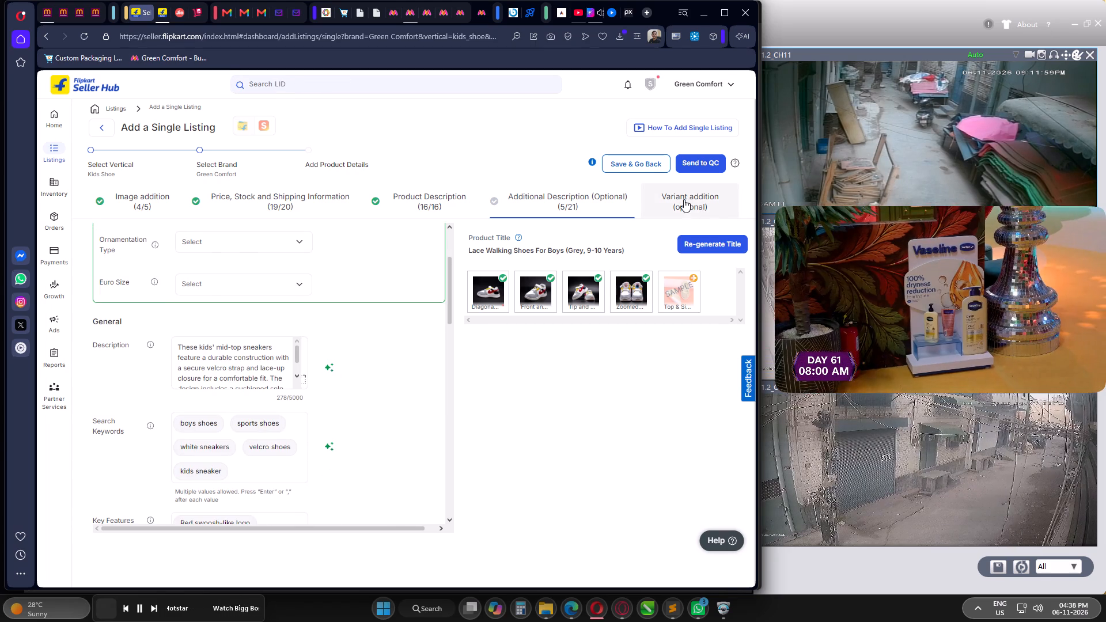
pyautogui.click(221, 295)
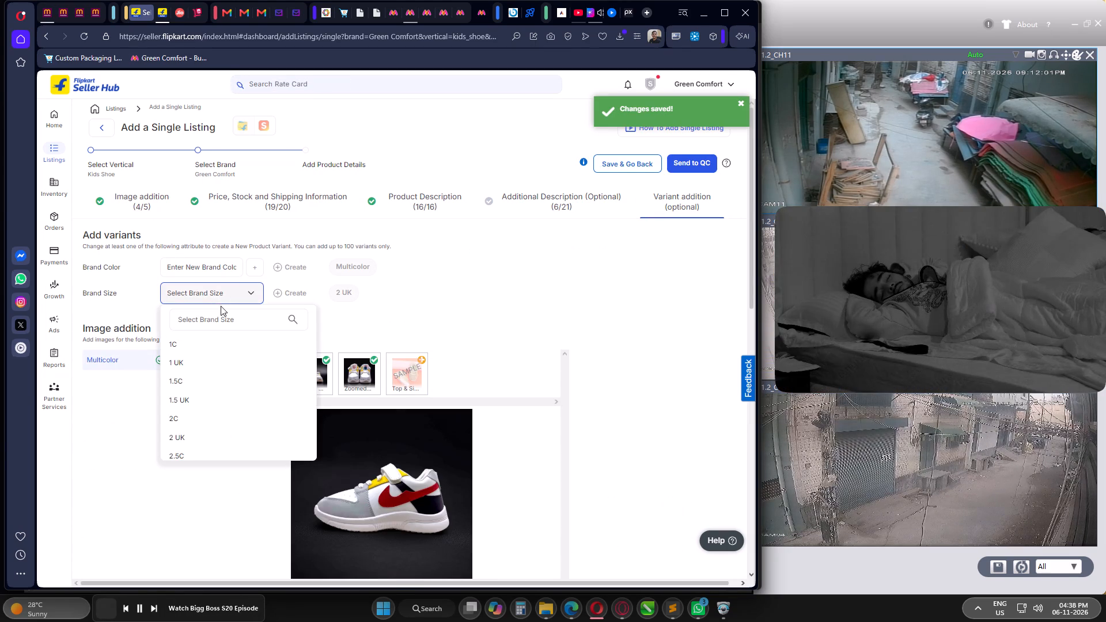
pyautogui.click(216, 325)
pyautogui.press('3')
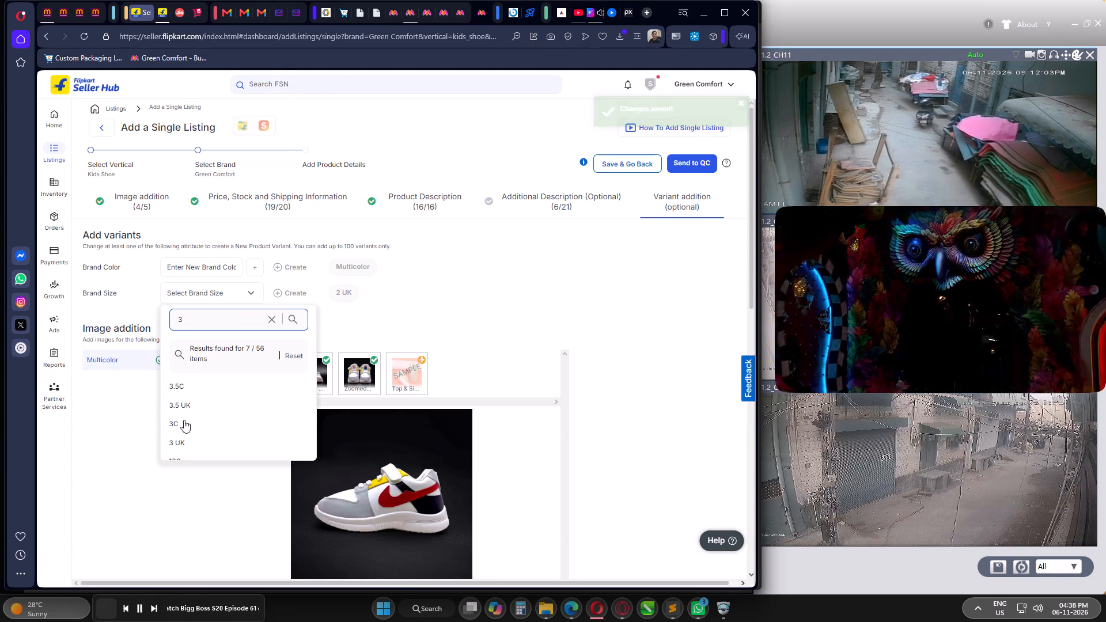
pyautogui.click(179, 438)
pyautogui.click(280, 293)
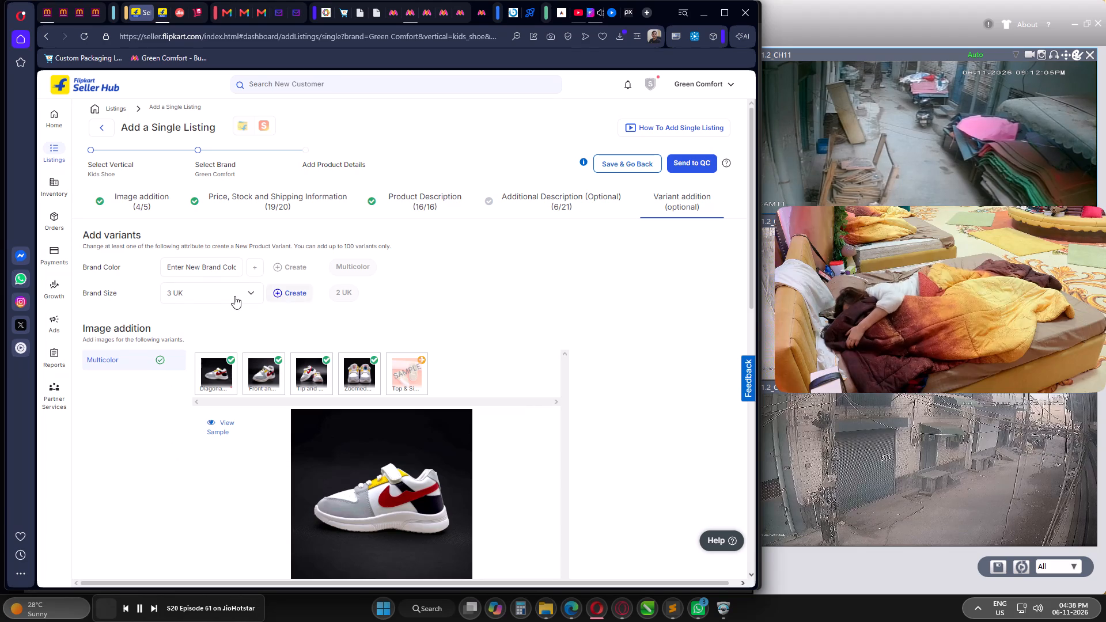
# Create another variant with Brand Size 4 UK.
pyautogui.click(234, 296)
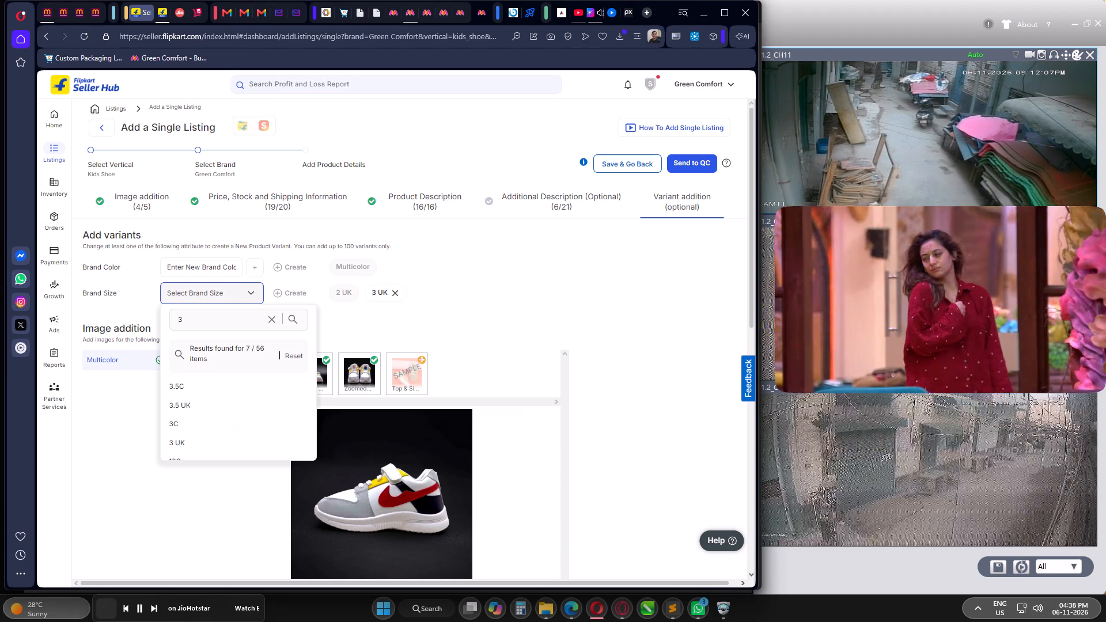
pyautogui.moveTo(219, 313); pyautogui.dragTo(173, 317)
pyautogui.press('4')
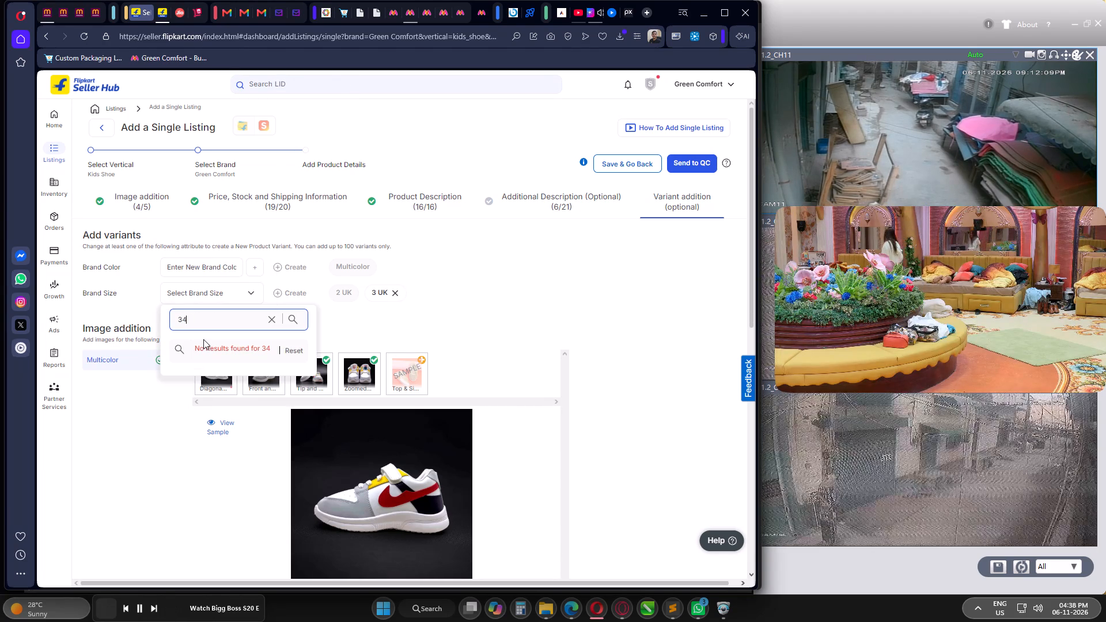
pyautogui.press('BackSpace')
pyautogui.press('BackSpace')
pyautogui.press('4')
pyautogui.click(173, 443)
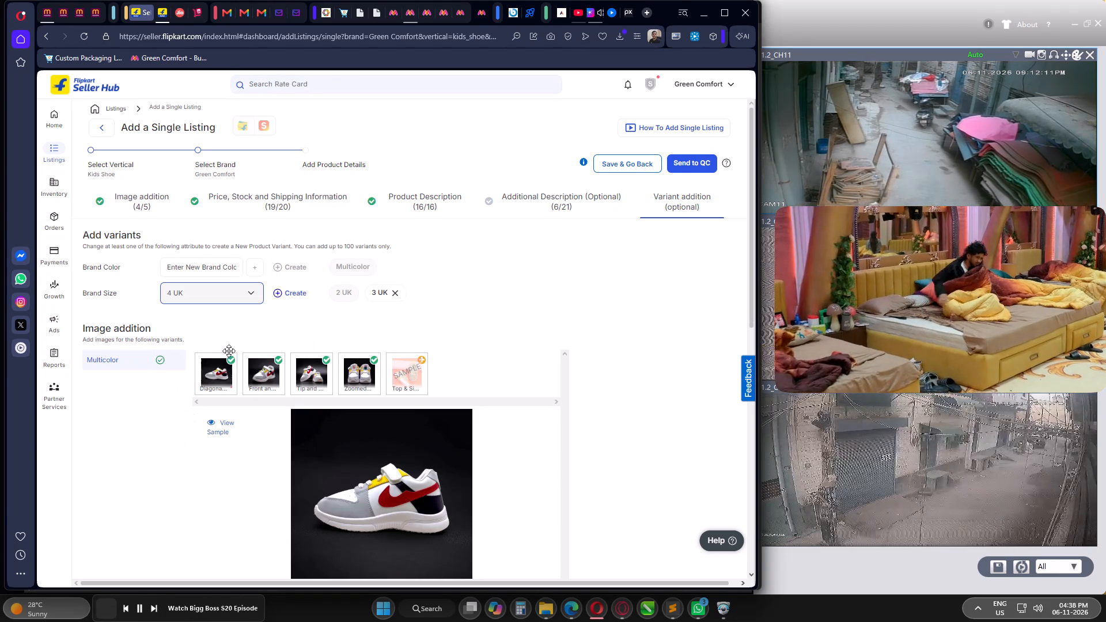
pyautogui.click(275, 291)
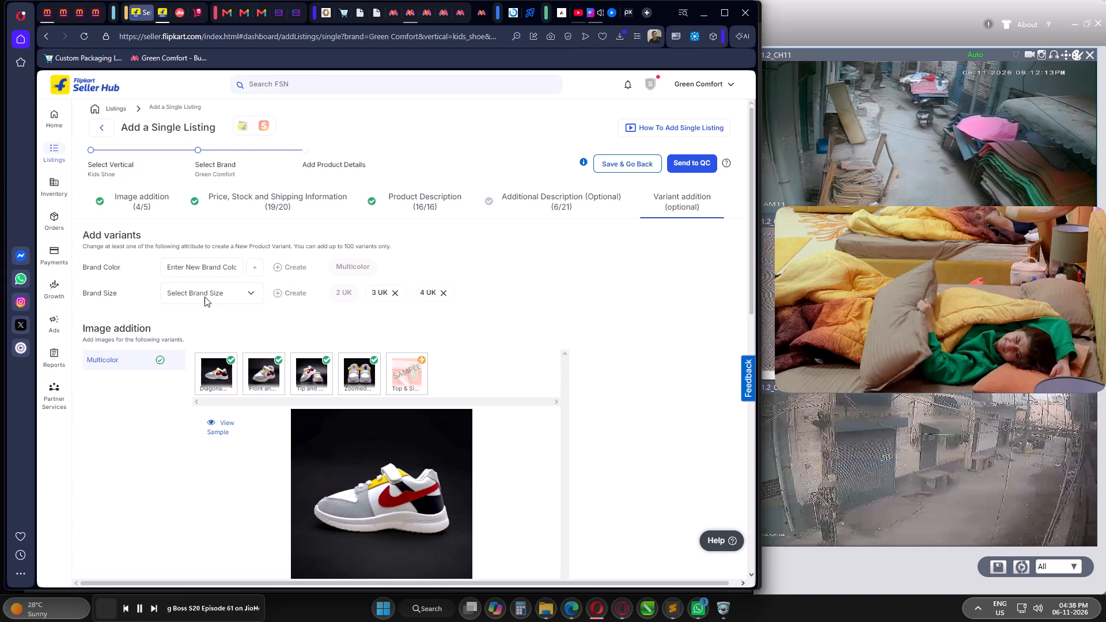
# Create another variant with Brand Size 5 UK.
pyautogui.click(204, 297)
pyautogui.click(197, 322)
pyautogui.press('BackSpace')
pyautogui.press('5')
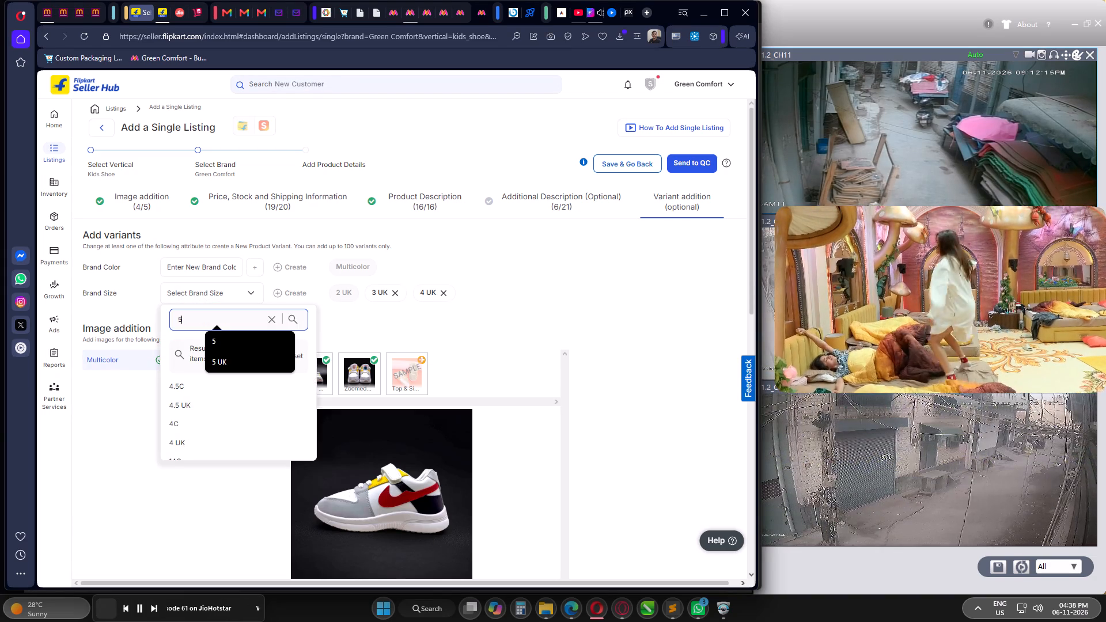
pyautogui.scroll(-3, 191, 418)
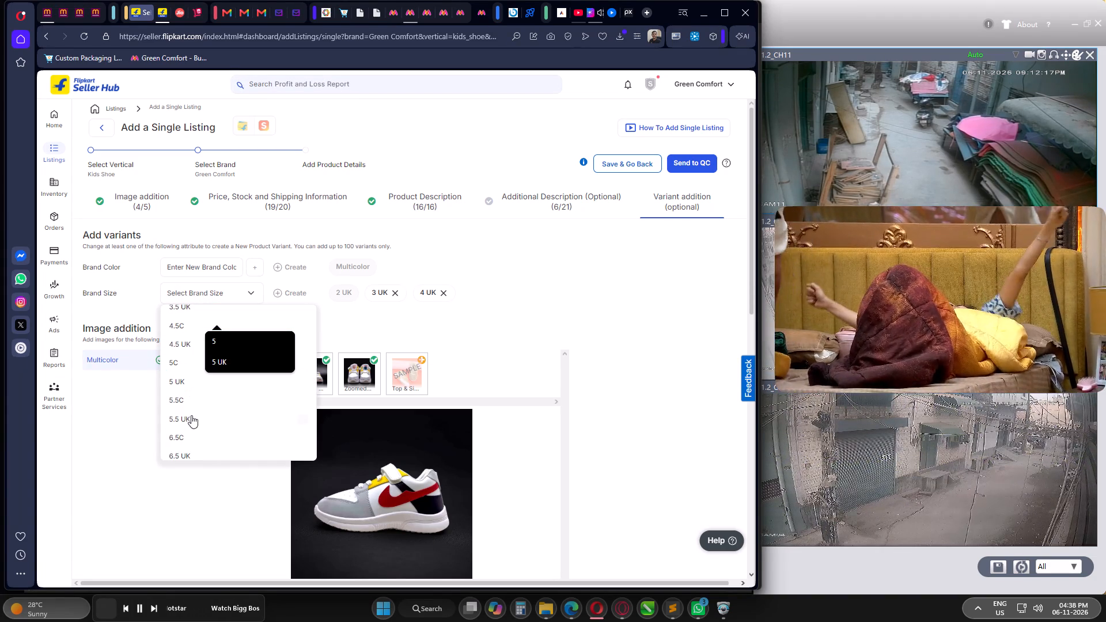
pyautogui.click(185, 381)
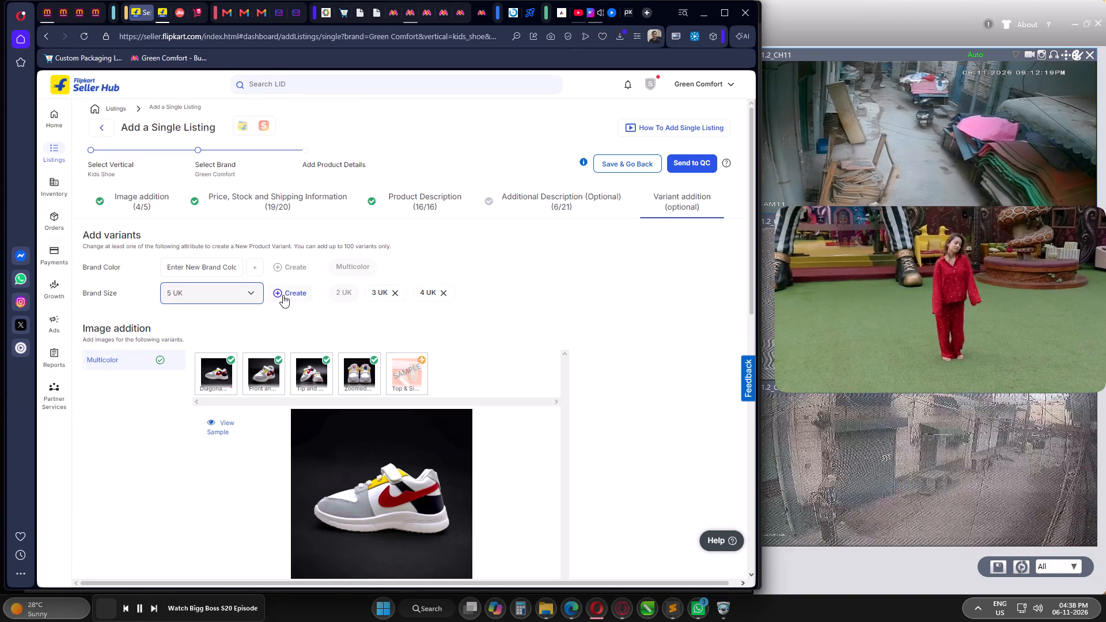
pyautogui.click(282, 294)
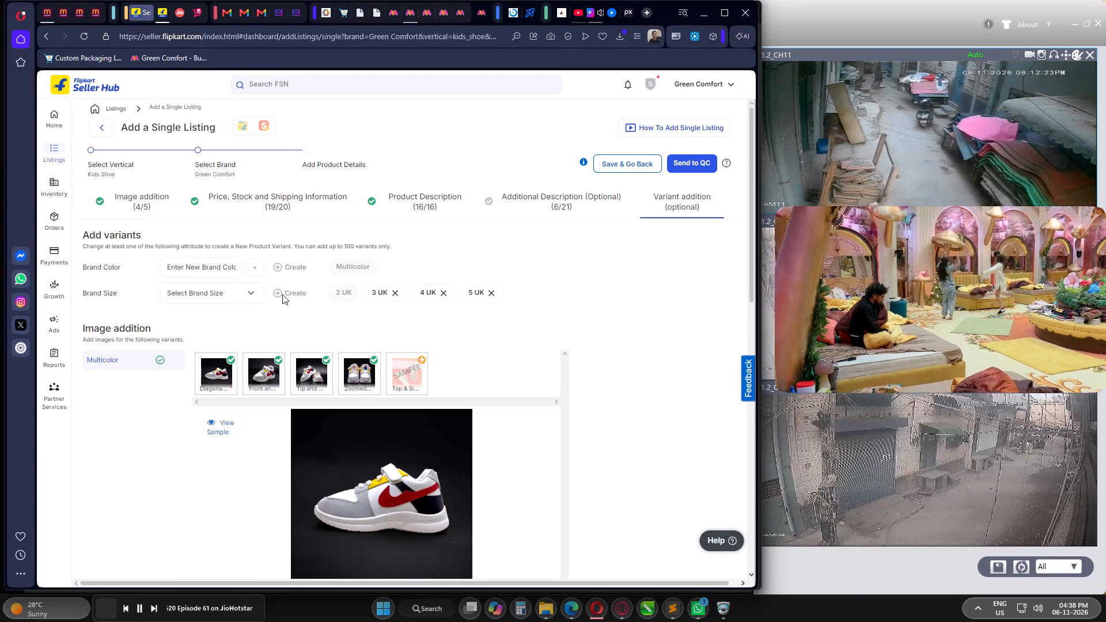
# Copy the 2 UK row's details in Variant Details and paste them into all of the new size variants.
pyautogui.scroll(-4, 270, 314)
pyautogui.scroll(-4, 187, 381)
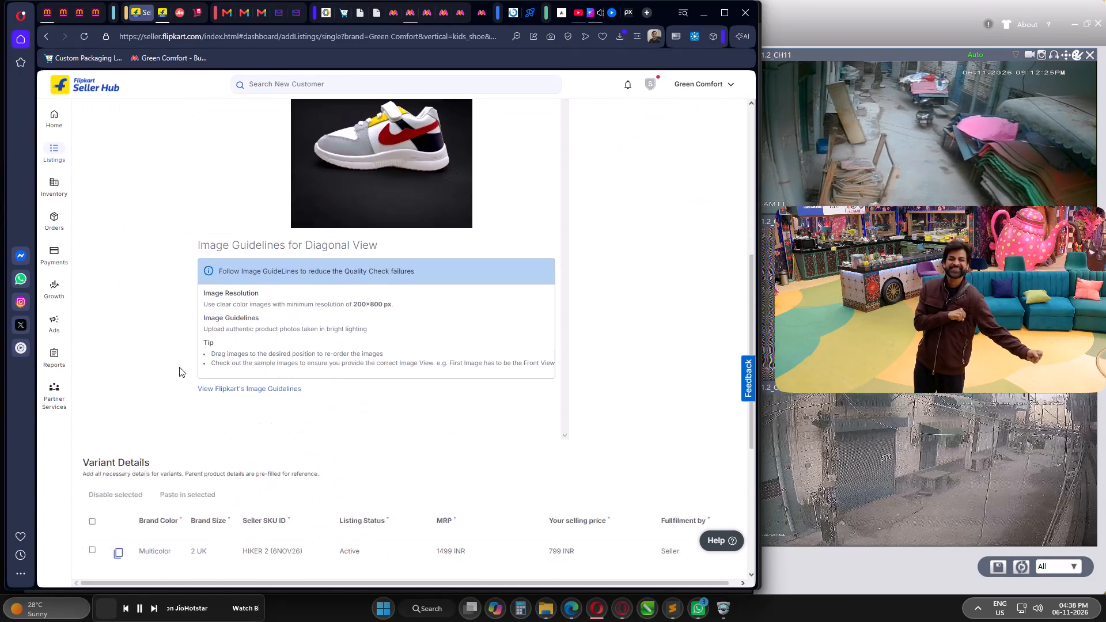
pyautogui.scroll(-2, 187, 369)
pyautogui.click(116, 341)
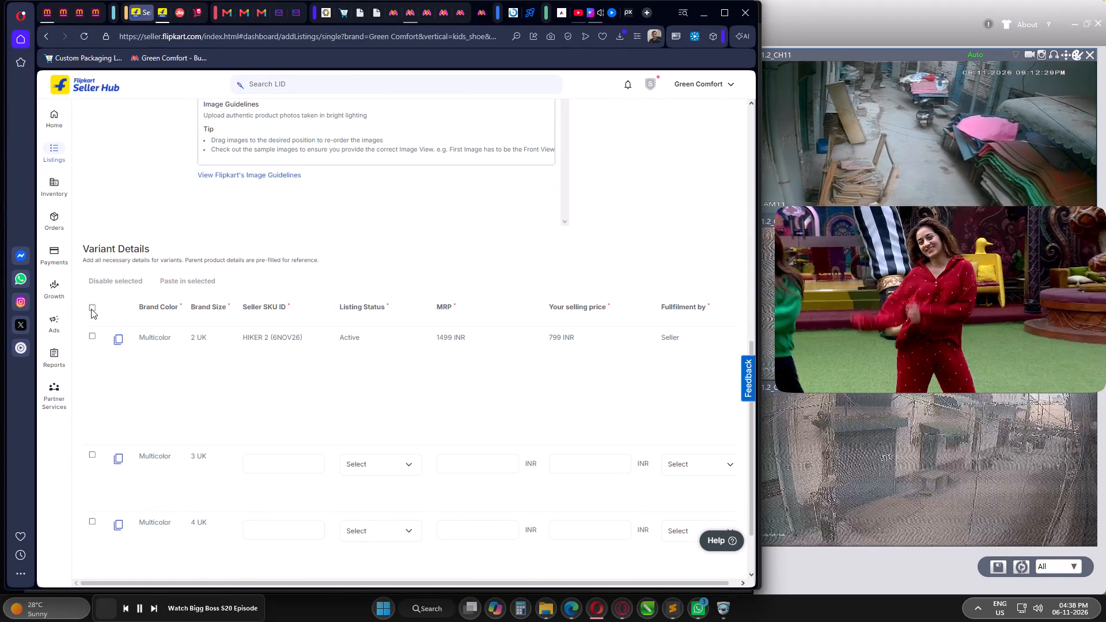
pyautogui.click(91, 309)
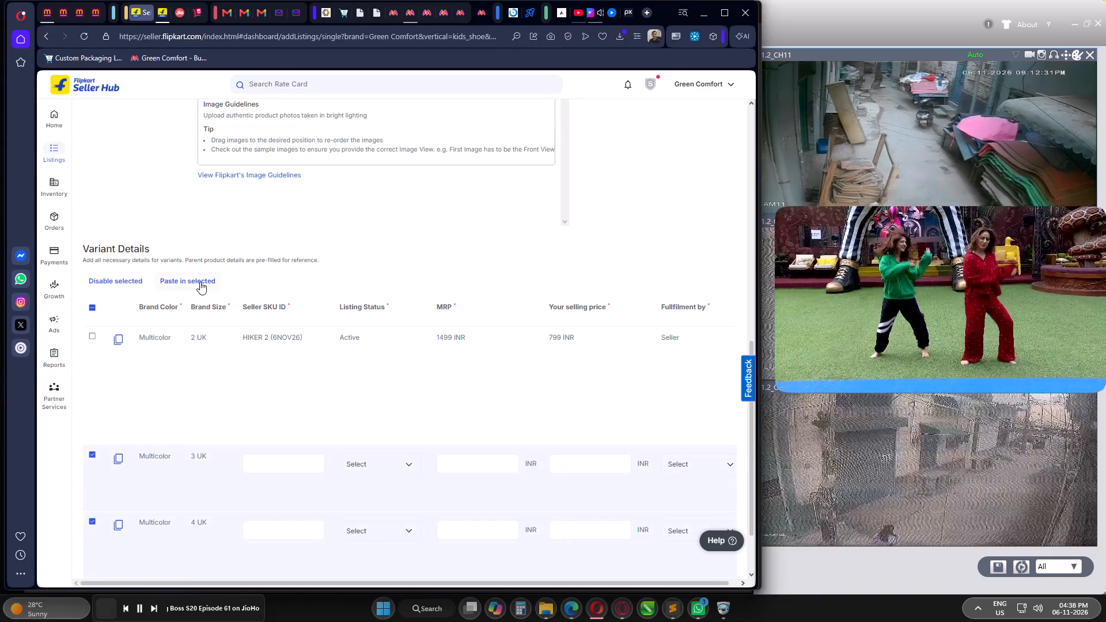
pyautogui.click(200, 282)
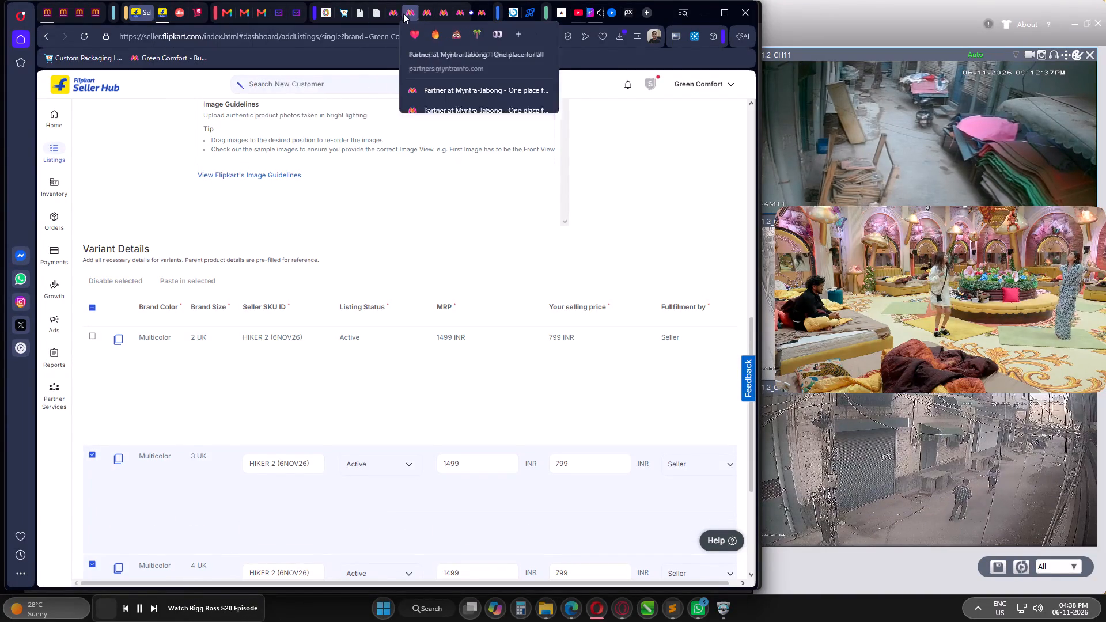
# Switch to the Myntra Partner Portal, view the Add and Track New Listing page, and return to the Flipkart listing.
pyautogui.click(407, 13)
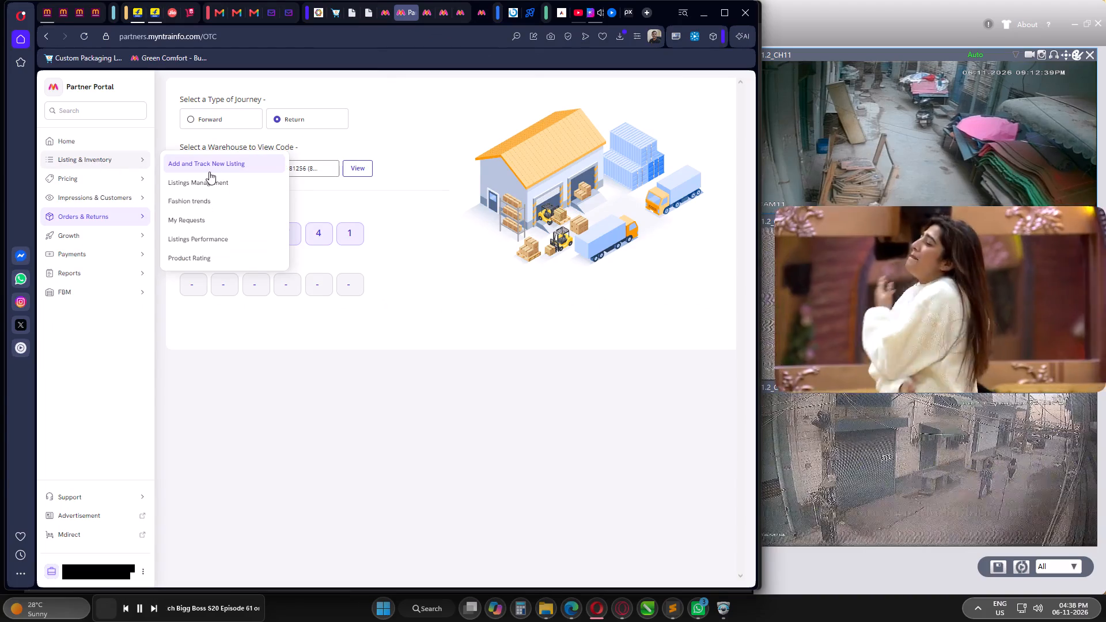
pyautogui.click(209, 170)
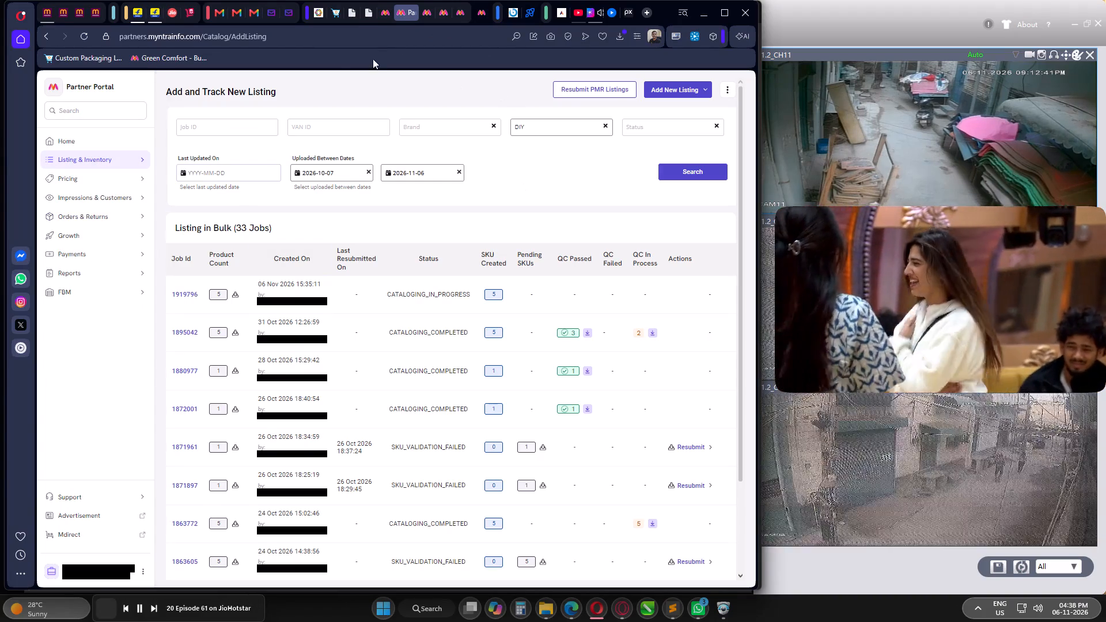
pyautogui.click(139, 15)
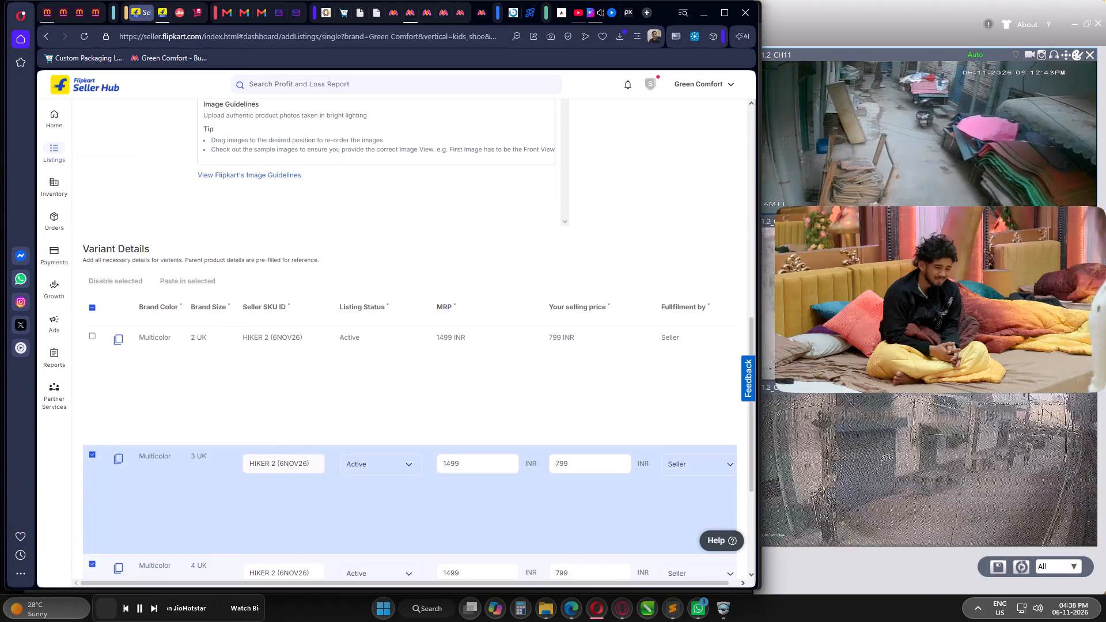
# Change the Seller SKU IDs of the 3, 4 and 5 UK variants to HIKER 3 (6NOV26), HIKER 4 (6NOV26) and HIKER 5BIG (6NOV26).
pyautogui.click(275, 466)
pyautogui.press('BackSpace')
pyautogui.press('3')
pyautogui.scroll(-3, 302, 408)
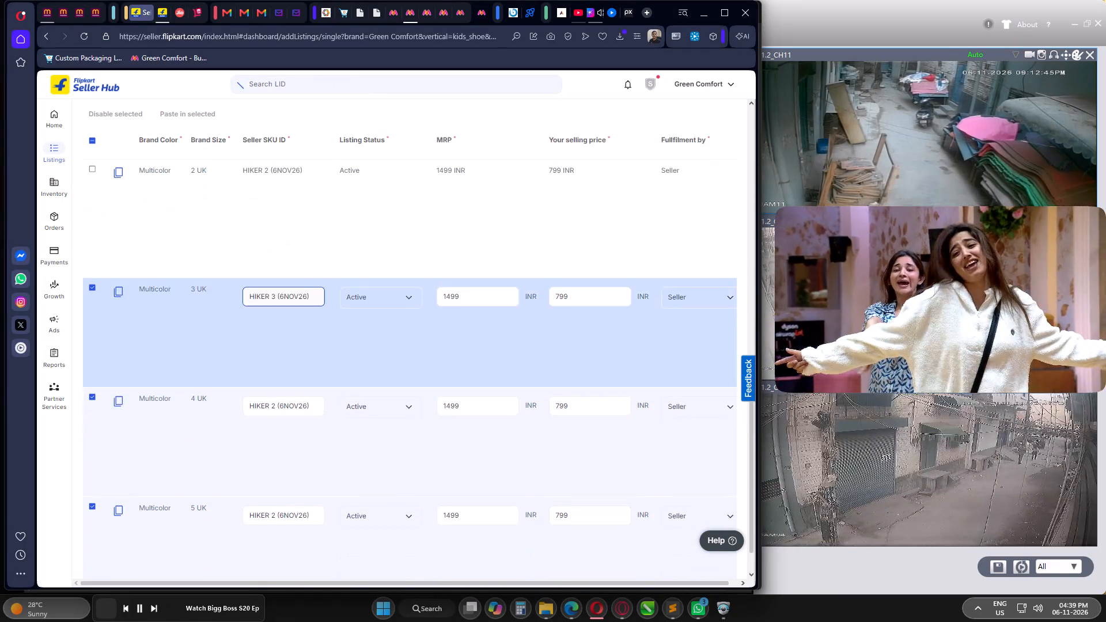
pyautogui.click(275, 400)
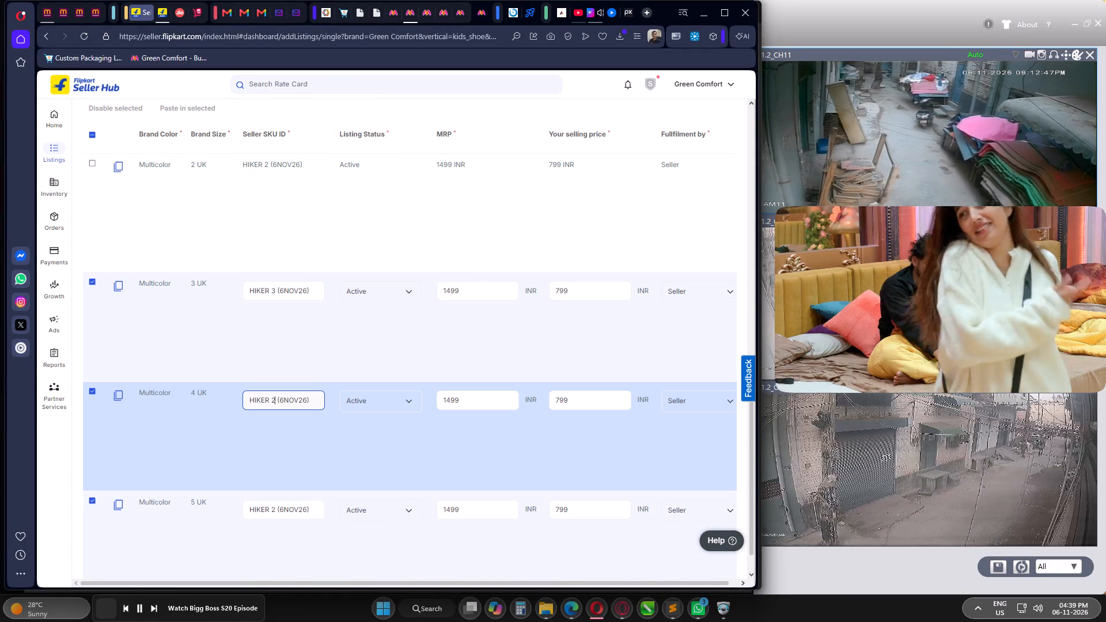
pyautogui.press('BackSpace')
pyautogui.press('4')
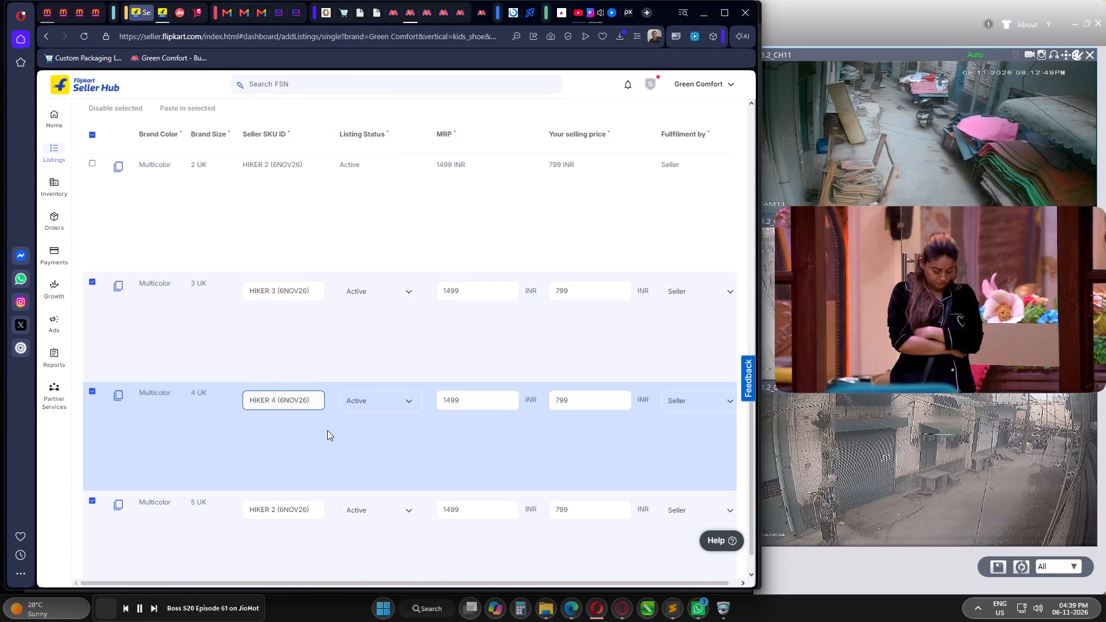
pyautogui.click(275, 509)
pyautogui.press('BackSpace')
pyautogui.write('5BIG')
pyautogui.click(393, 438)
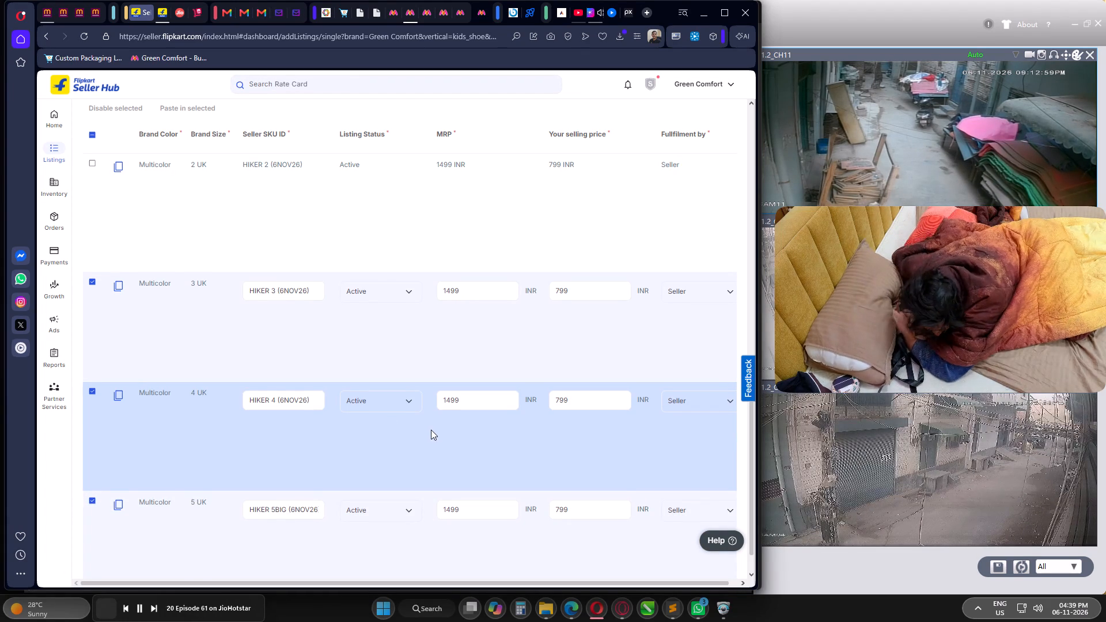
# Set the age range of the 5 UK variant to 12-13 Years.
pyautogui.scroll(-4, 419, 430)
pyautogui.moveTo(166, 563); pyautogui.dragTo(440, 565)
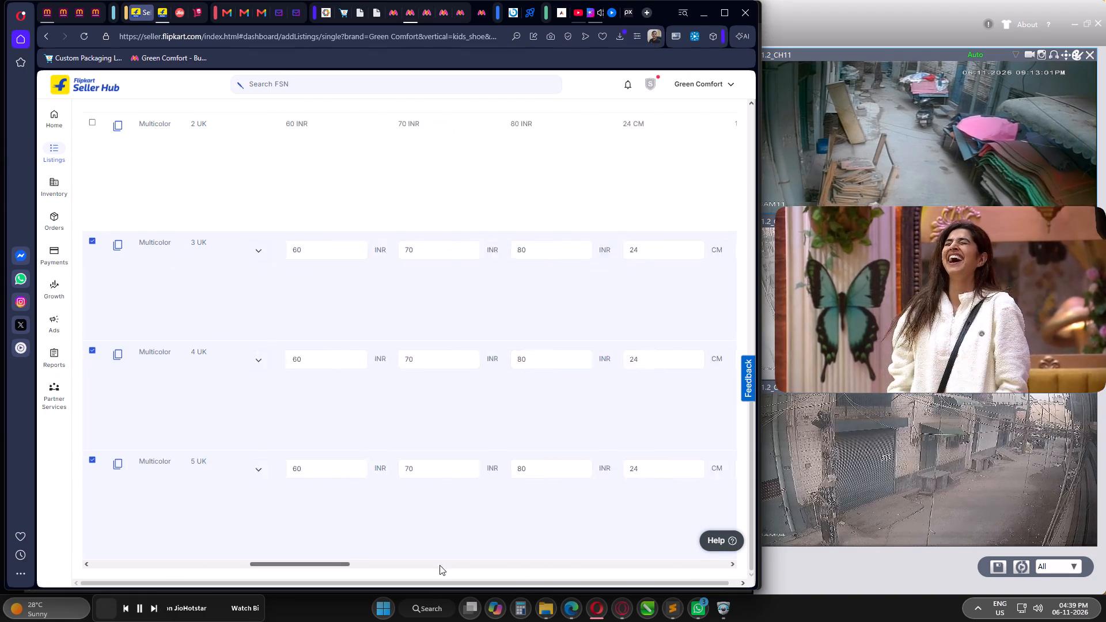
pyautogui.moveTo(440, 565); pyautogui.dragTo(738, 565)
pyautogui.click(429, 466)
pyautogui.scroll(-6, 476, 552)
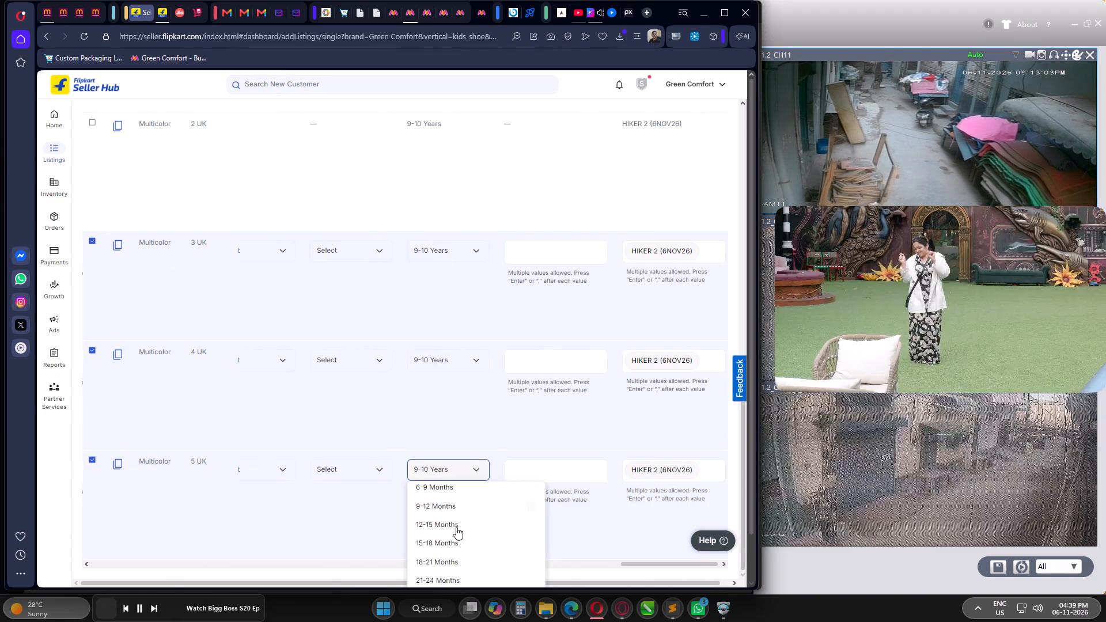
pyautogui.scroll(-7, 456, 541)
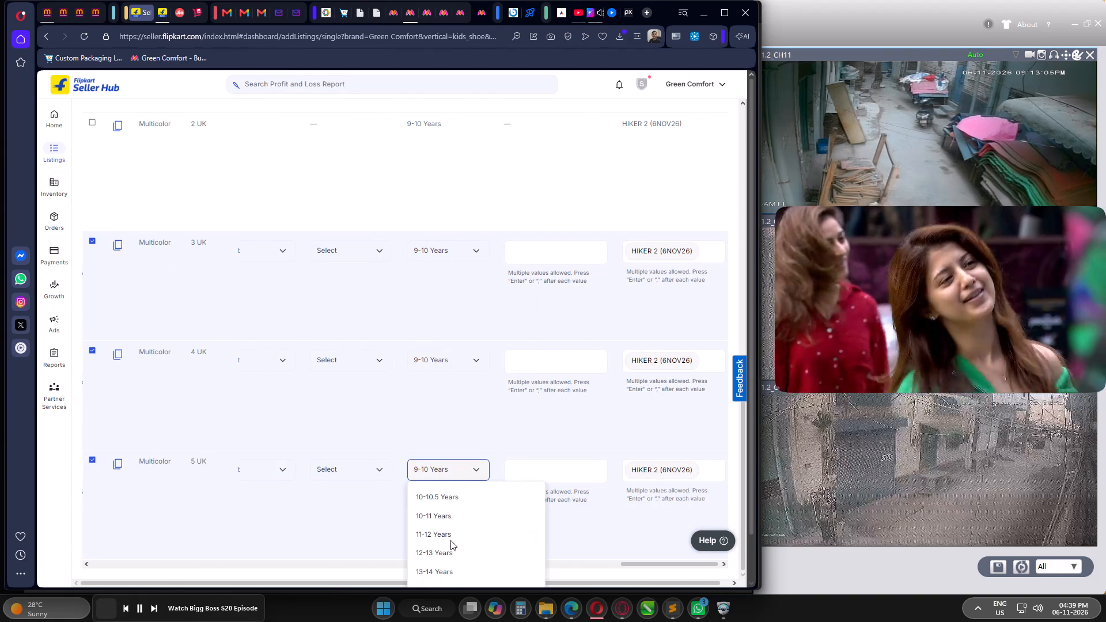
pyautogui.click(448, 551)
# Set the age range of the 4 UK variant to 11-12 Years.
pyautogui.click(445, 362)
pyautogui.scroll(-6, 456, 448)
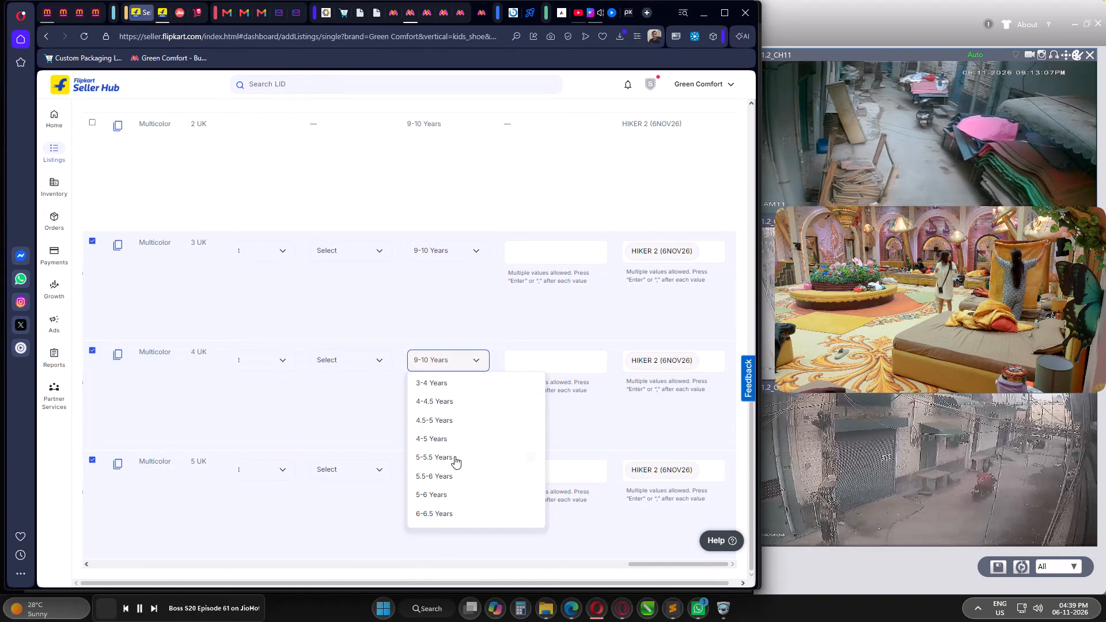
pyautogui.scroll(-6, 453, 459)
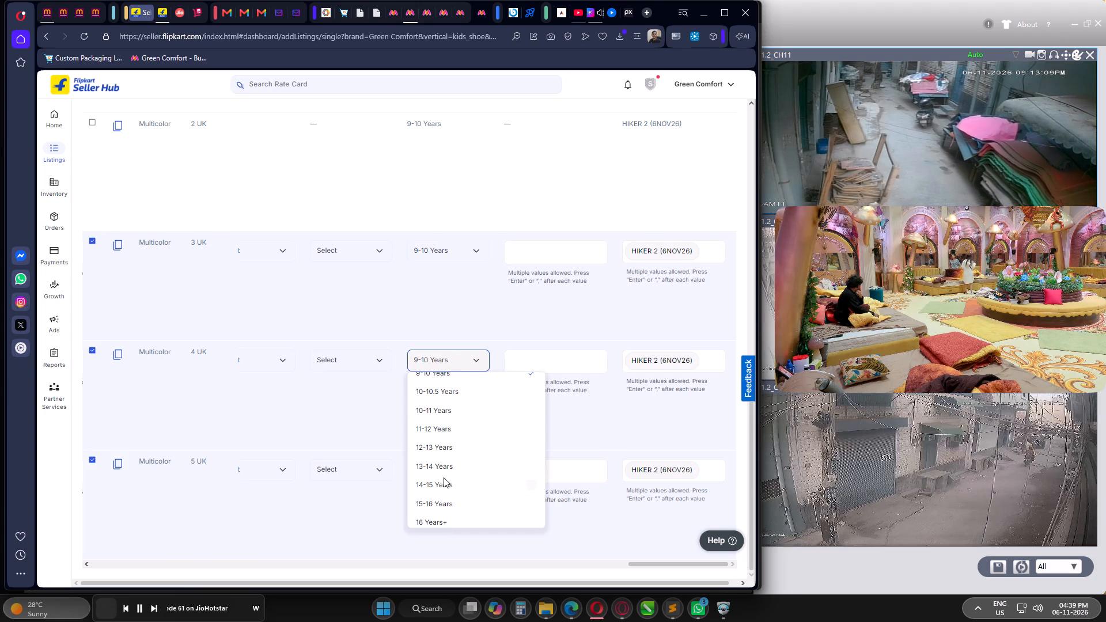
pyautogui.click(437, 430)
# Set the age range of the 3 UK variant to 10-11 Years.
pyautogui.click(439, 252)
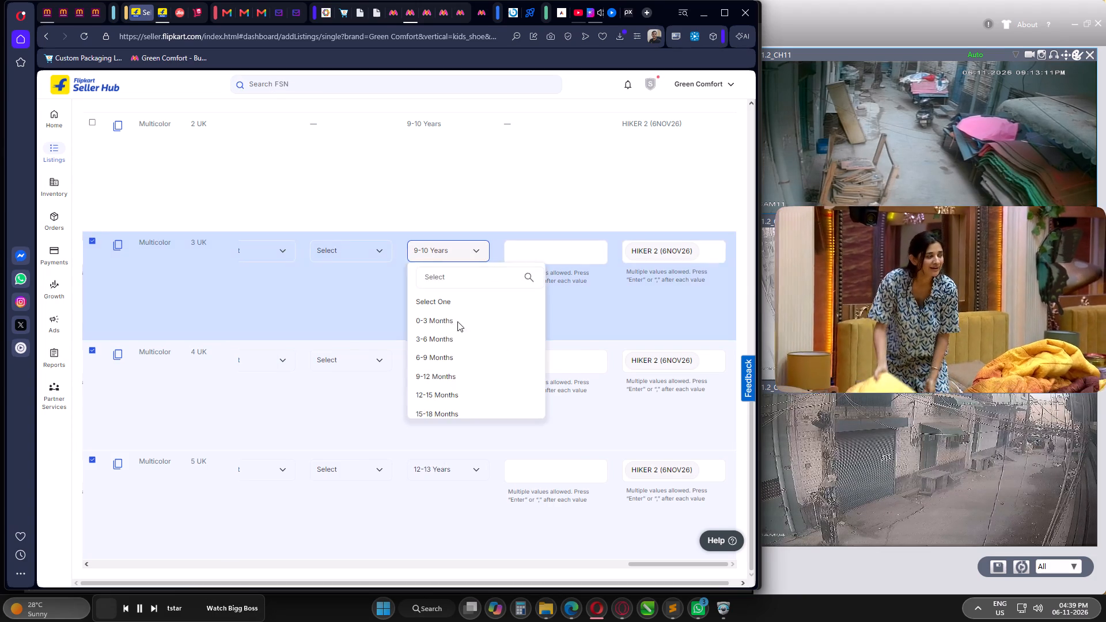
pyautogui.scroll(-7, 461, 343)
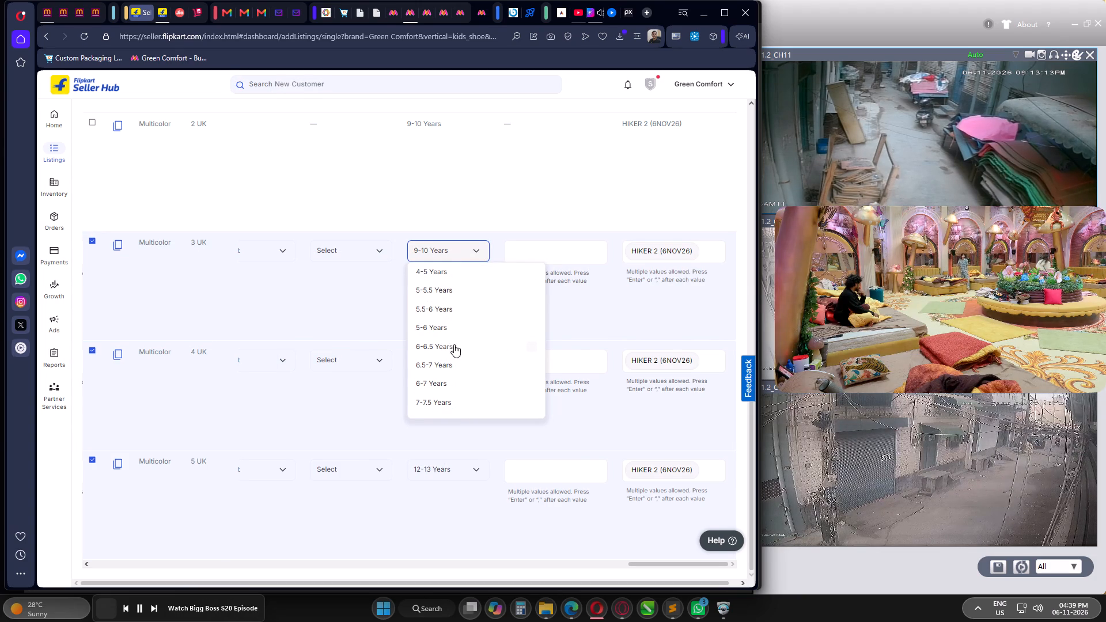
pyautogui.scroll(-4, 450, 363)
pyautogui.click(434, 356)
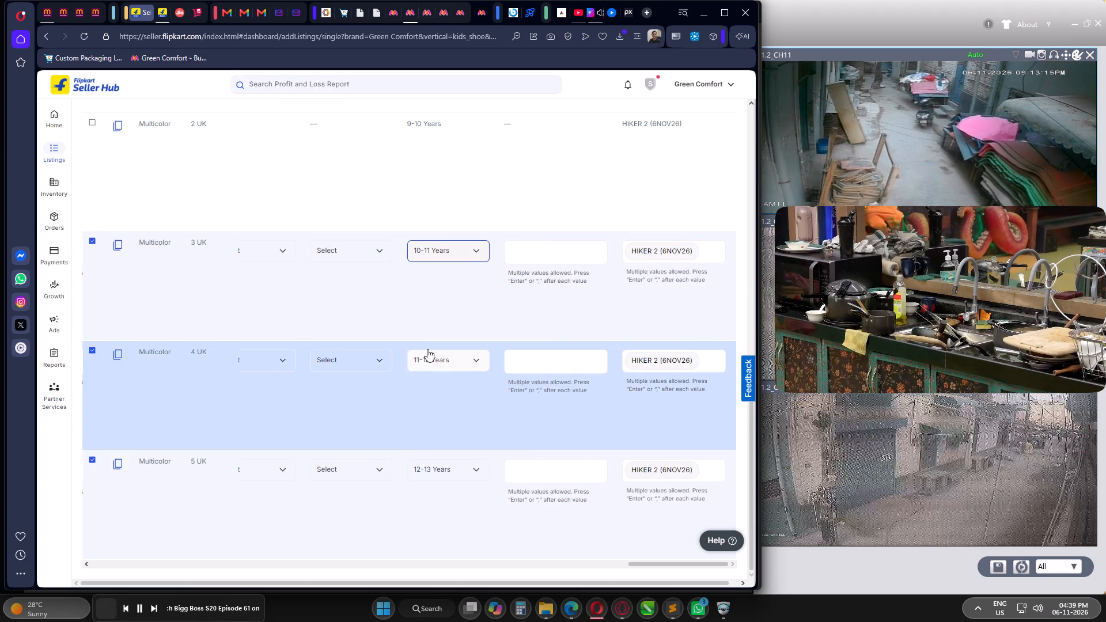
# Check the variants' SKU, status and price columns, and send the listing to QC.
pyautogui.moveTo(675, 566); pyautogui.dragTo(419, 564)
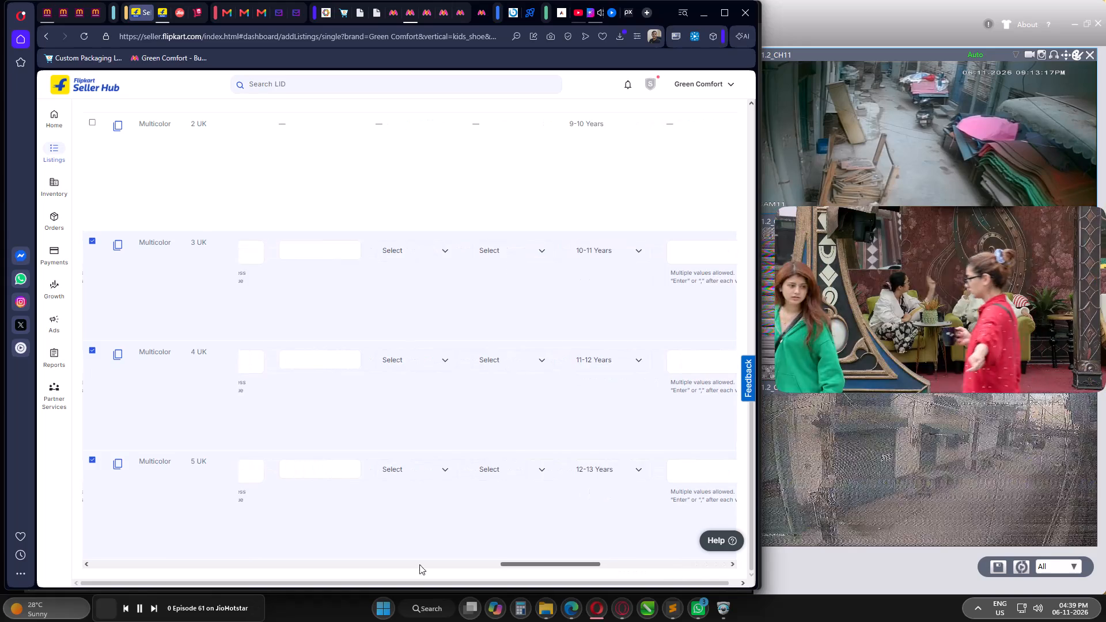
pyautogui.moveTo(419, 564); pyautogui.dragTo(136, 543)
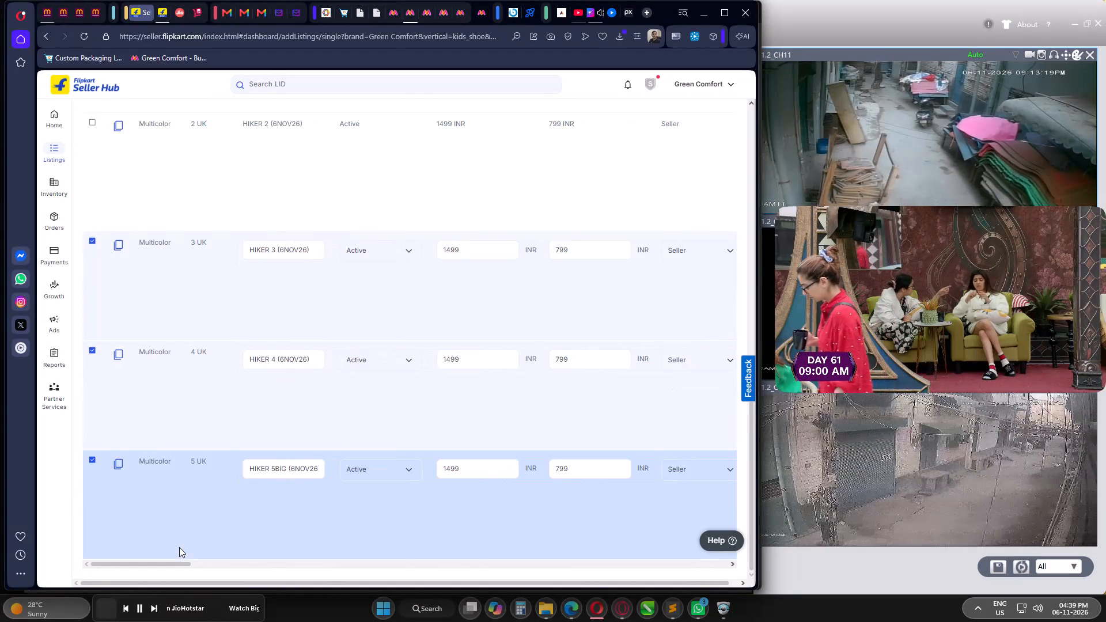
pyautogui.scroll(12, 305, 498)
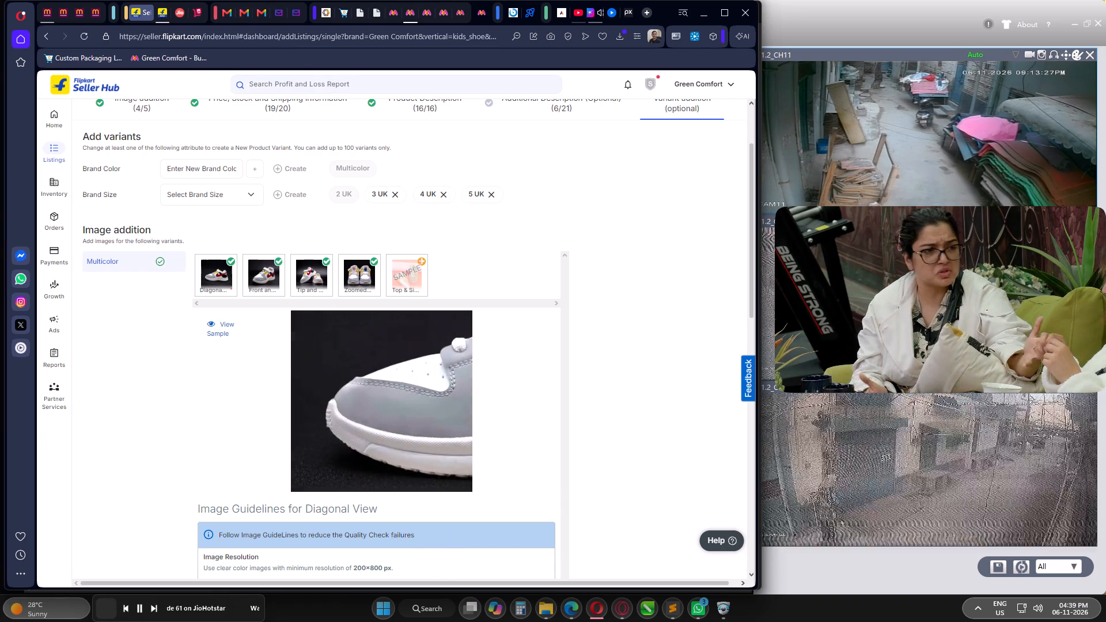
pyautogui.scroll(5, 495, 243)
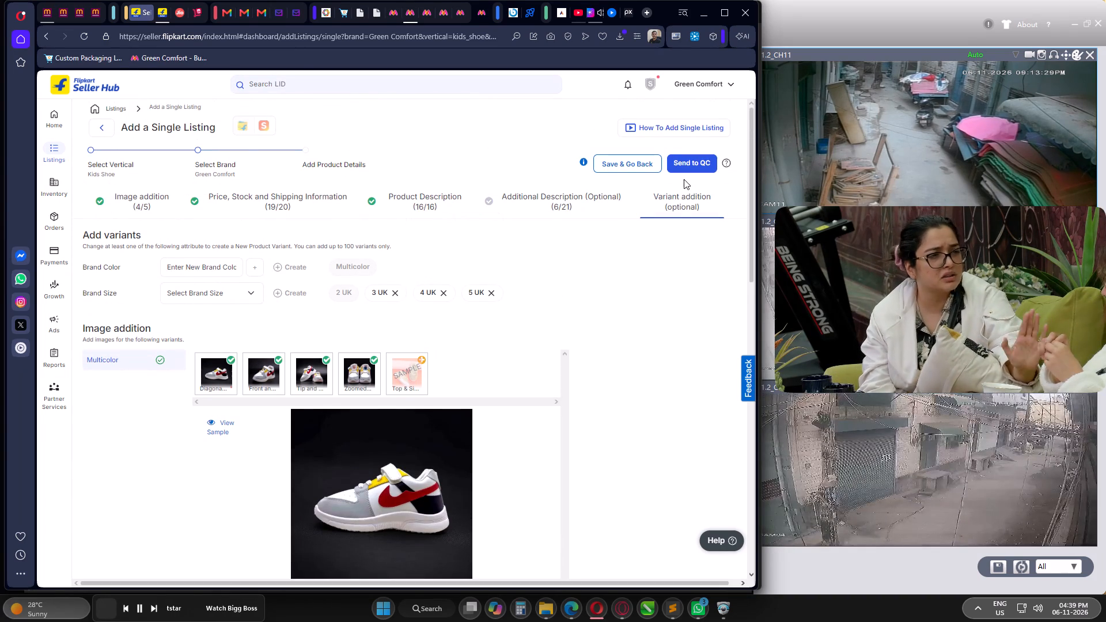
pyautogui.click(688, 165)
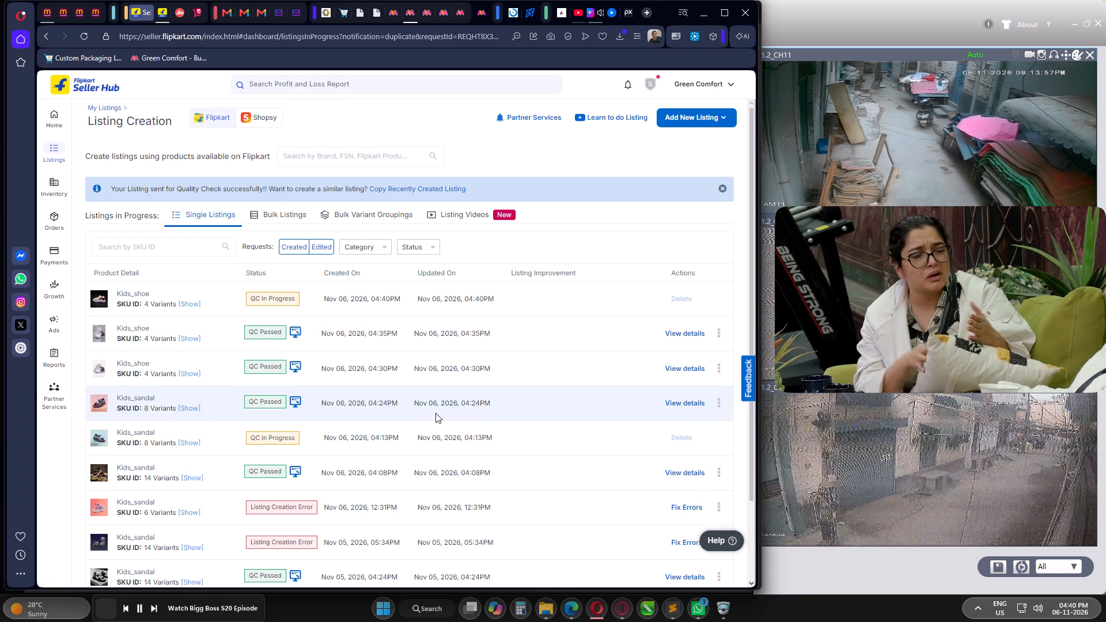
# View the kids' sandal listing created at 04:24PM on flipkart.com and close its product page.
pyautogui.click(296, 404)
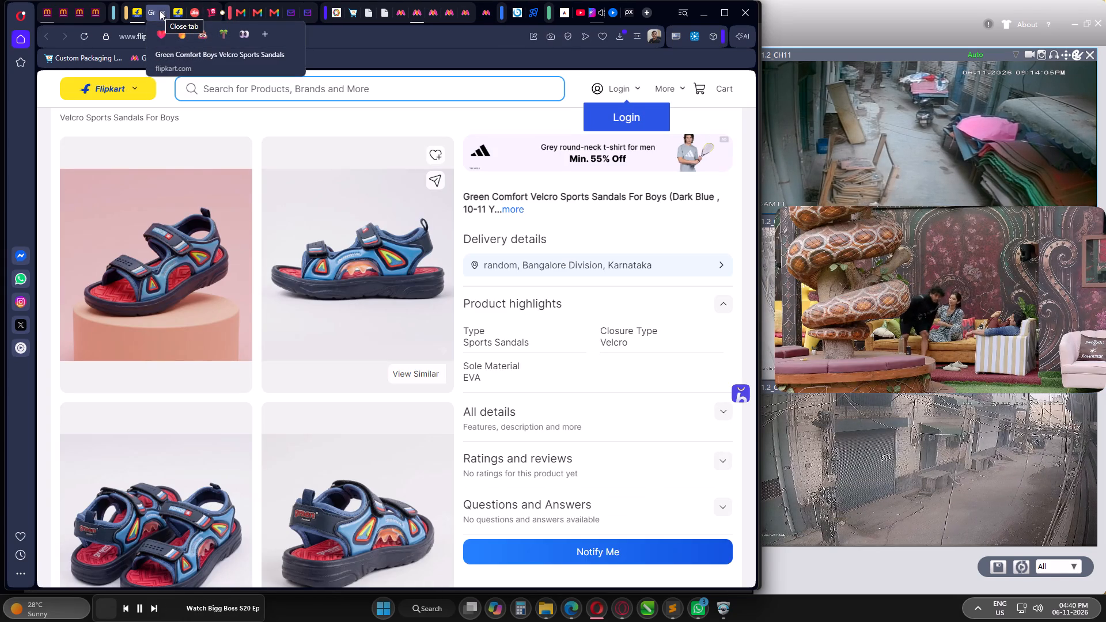
pyautogui.click(162, 13)
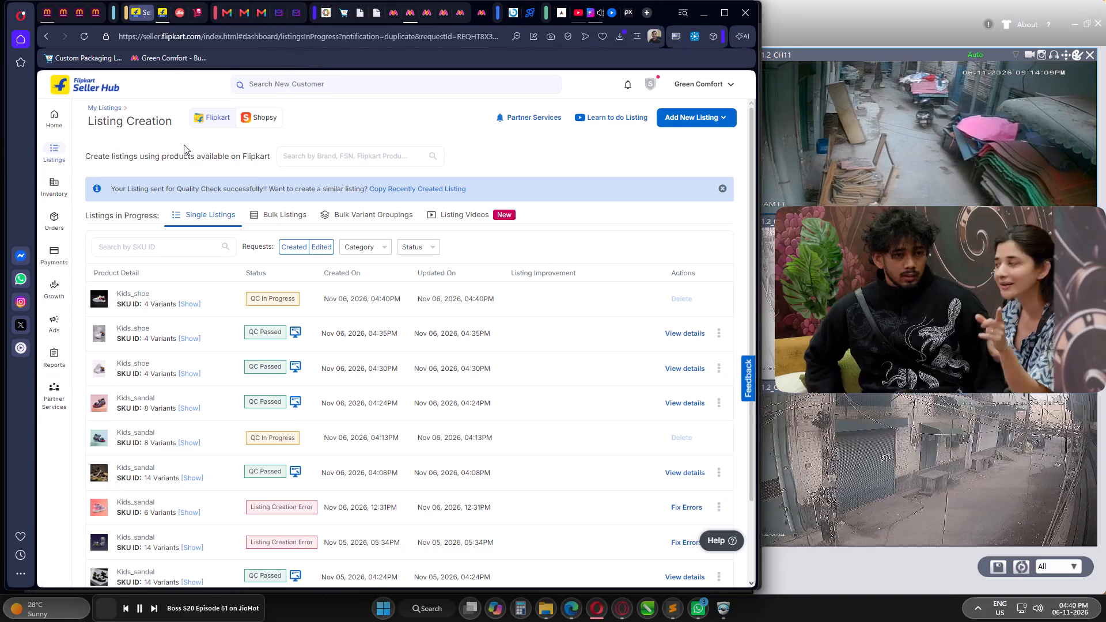
# Switch to Myntra Mdirect, check and refresh the Open Orders list, and return to the Flipkart Listing Creation page.
pyautogui.click(372, 13)
pyautogui.click(379, 12)
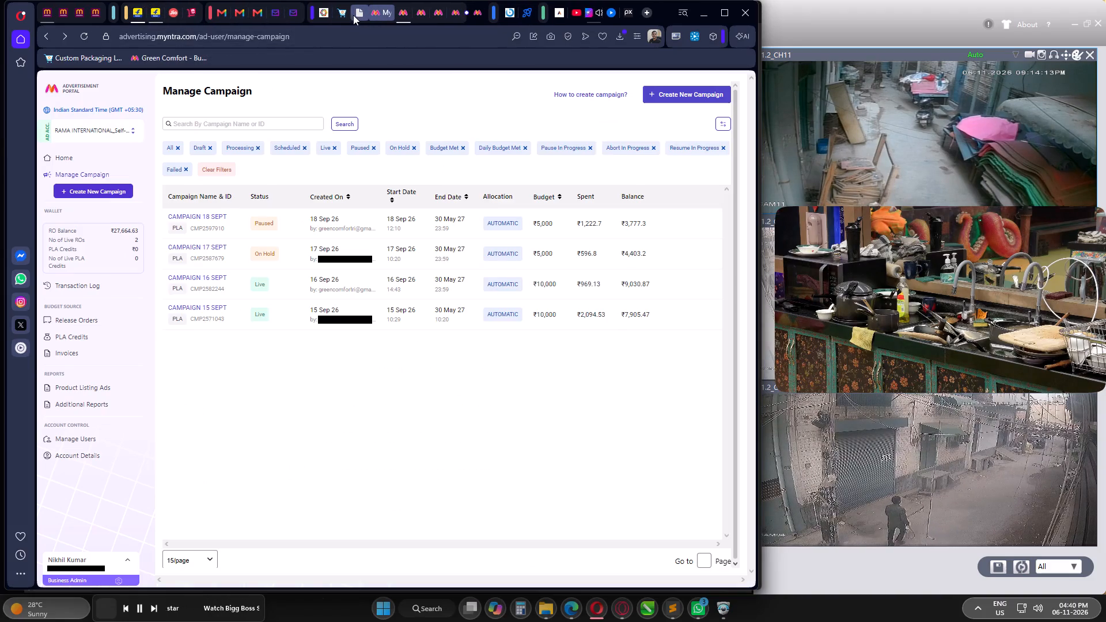
pyautogui.click(354, 14)
pyautogui.click(72, 156)
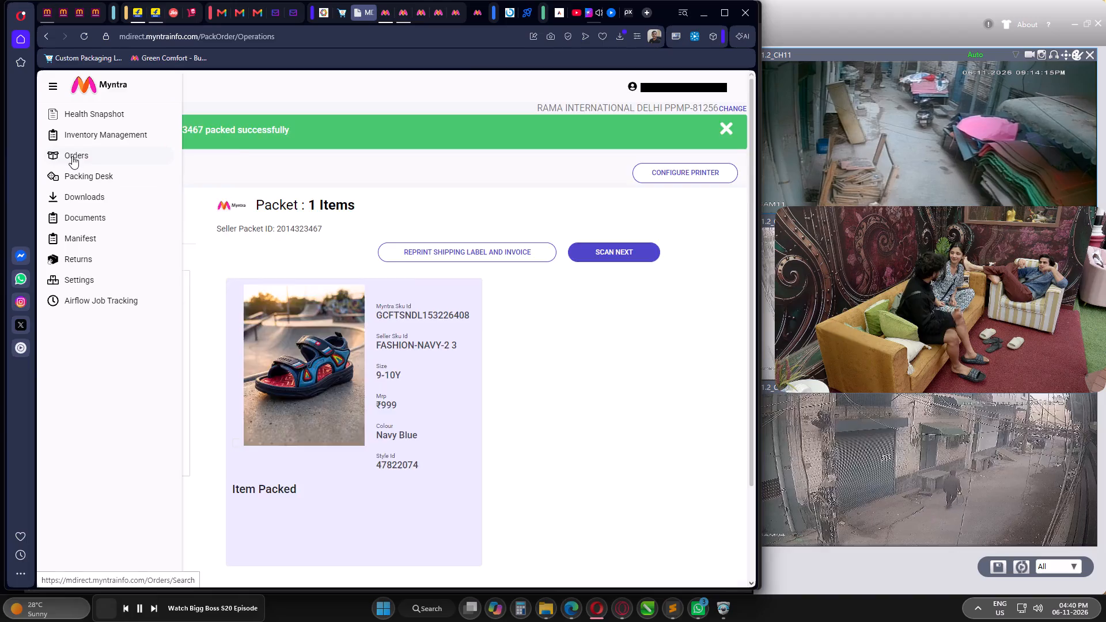
pyautogui.click(249, 204)
pyautogui.click(144, 203)
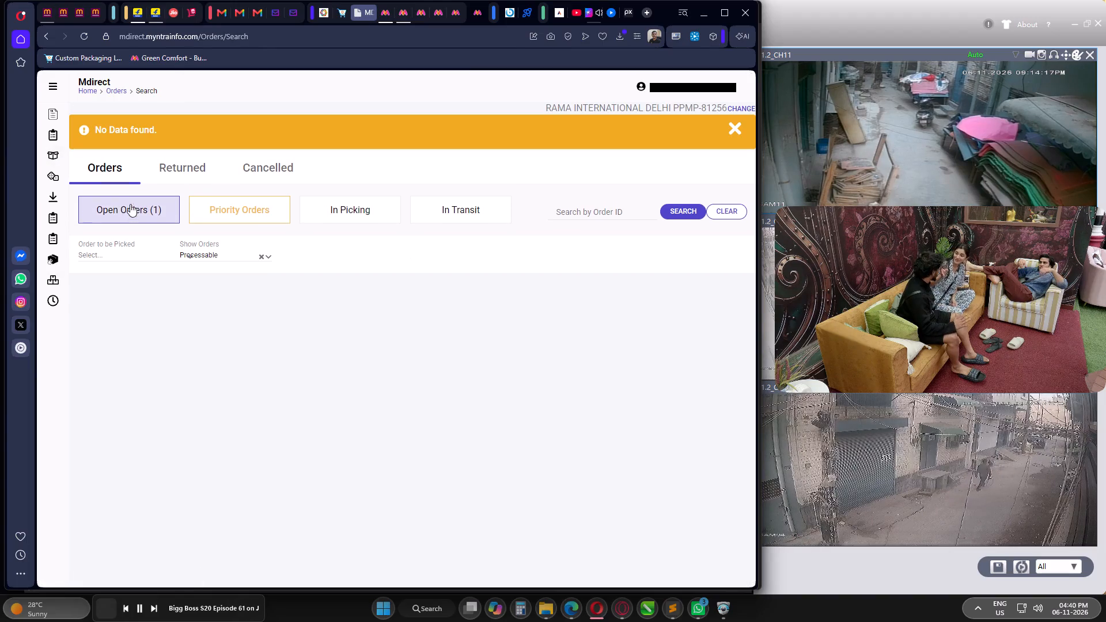
pyautogui.click(82, 34)
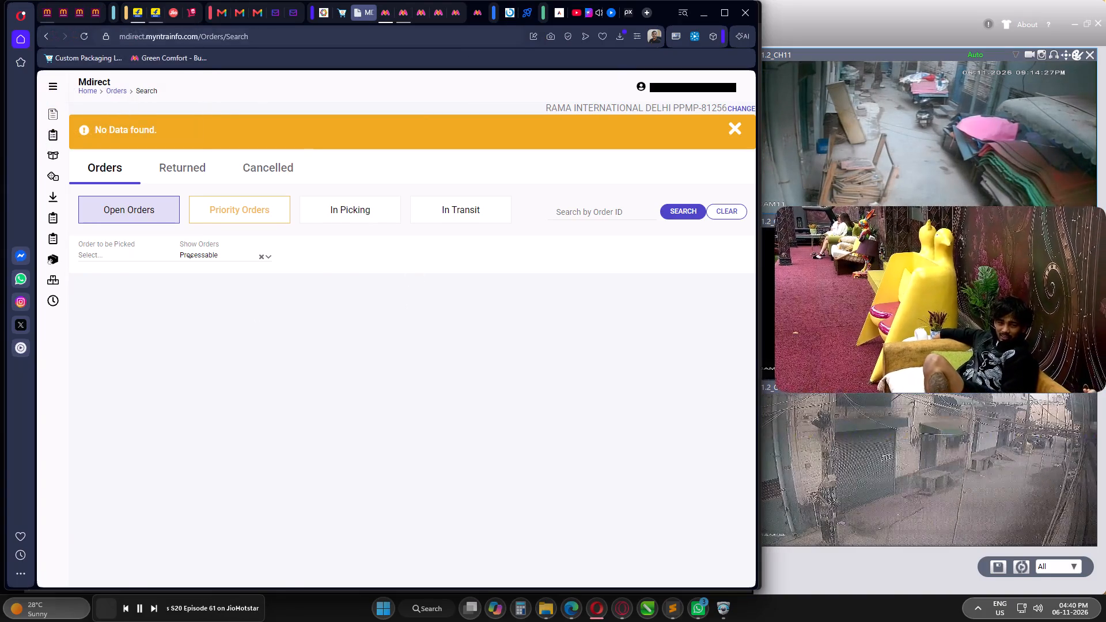
pyautogui.click(139, 10)
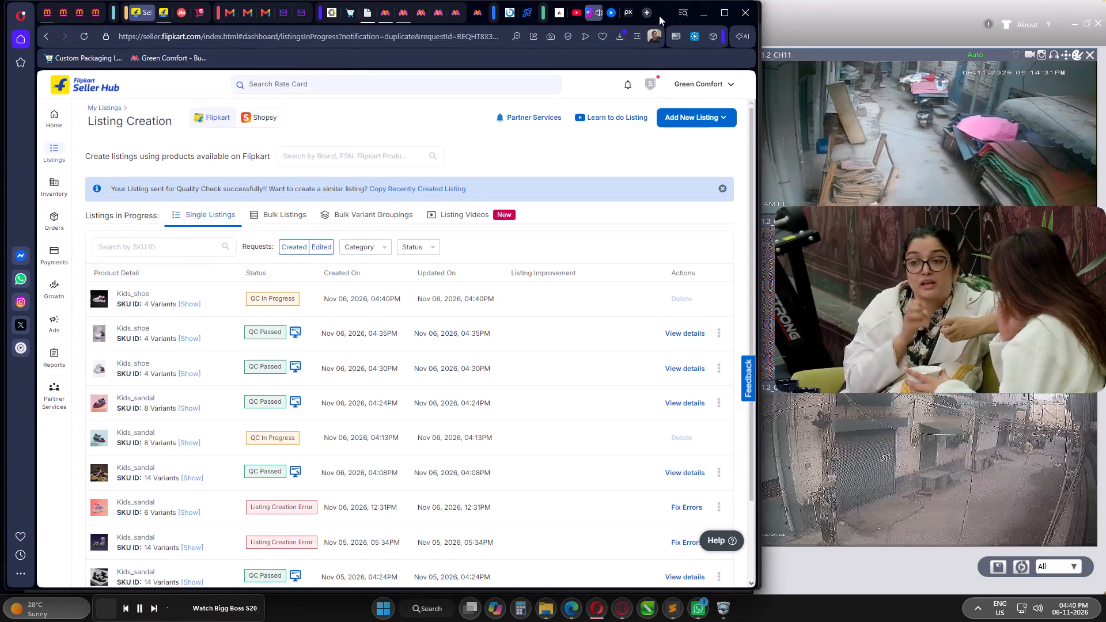
# Start a new single listing in the Kids Shoe vertical under Kids' Footwear, choosing Sports Shoe as the product.
pyautogui.click(722, 117)
pyautogui.click(667, 142)
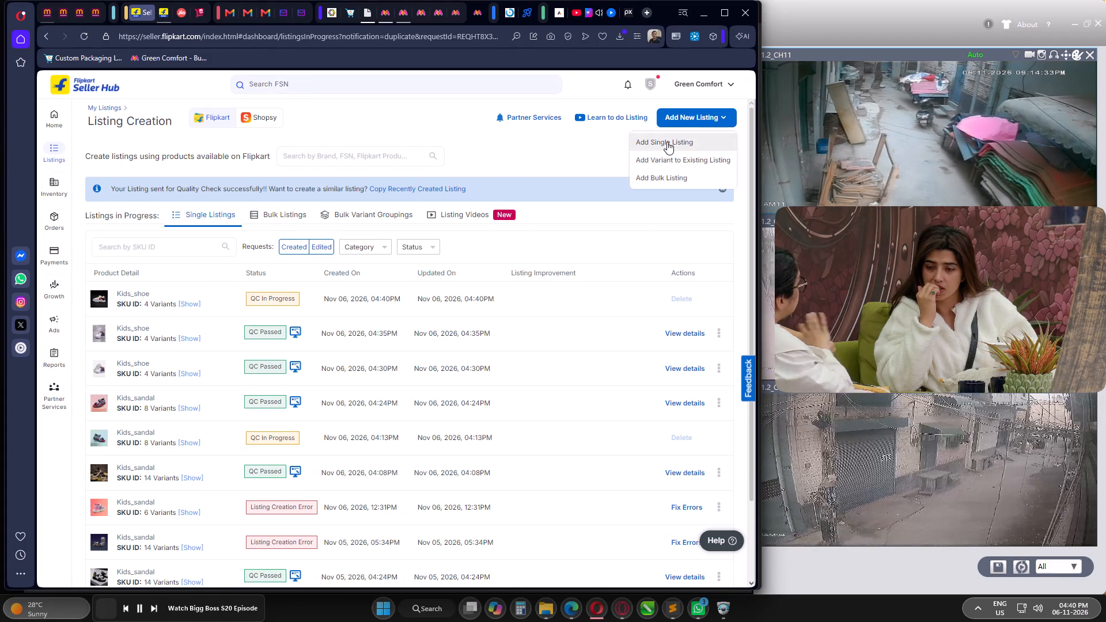
pyautogui.click(351, 352)
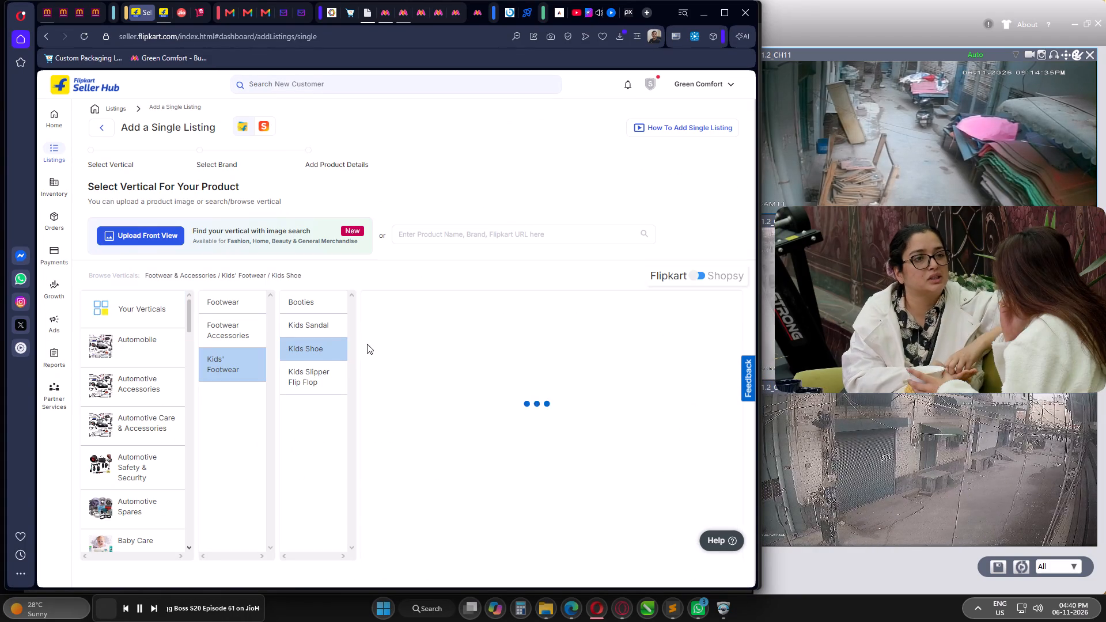
pyautogui.click(495, 487)
pyautogui.keyDown('ctrl'); pyautogui.scroll(-1, 502, 496); pyautogui.keyUp('ctrl')
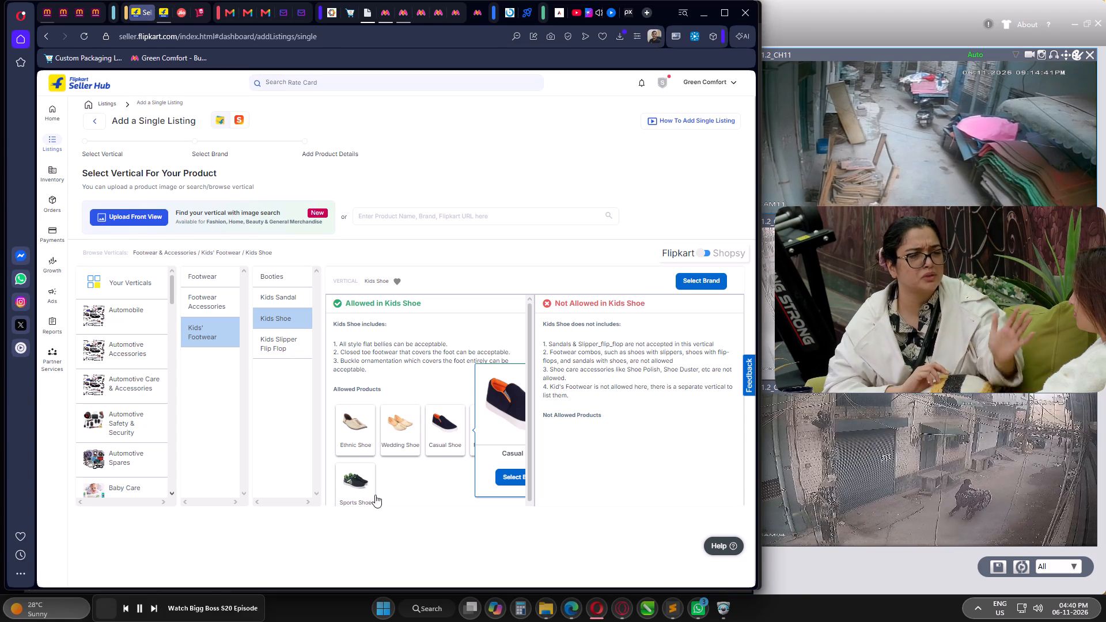
pyautogui.click(356, 483)
pyautogui.click(510, 471)
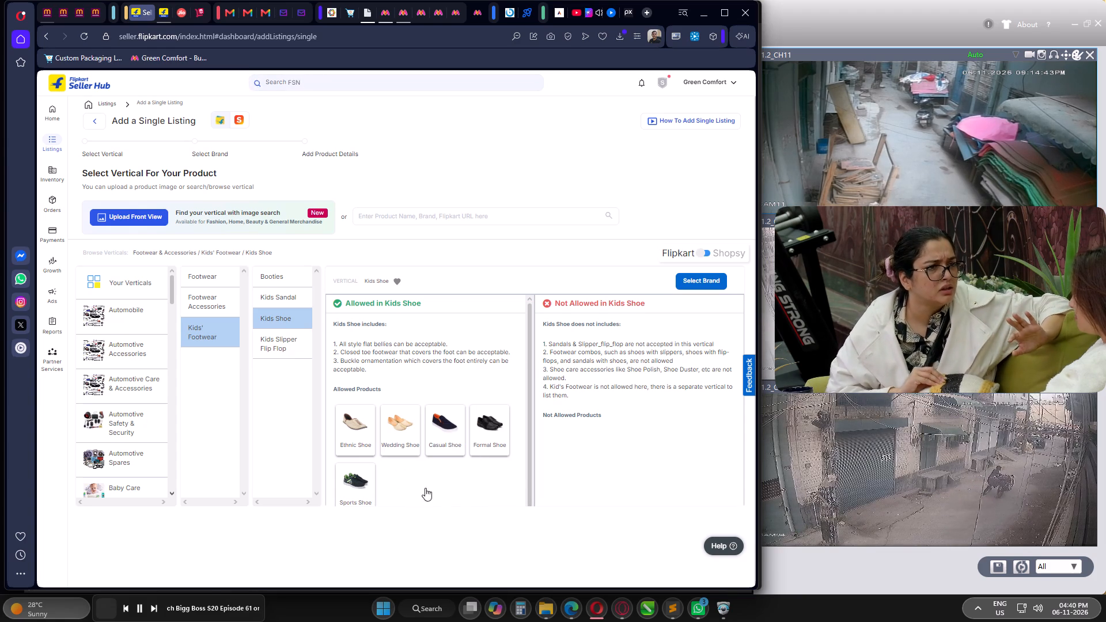
pyautogui.click(342, 486)
pyautogui.keyDown('ctrl'); pyautogui.scroll(-1, 433, 428); pyautogui.keyUp('ctrl')
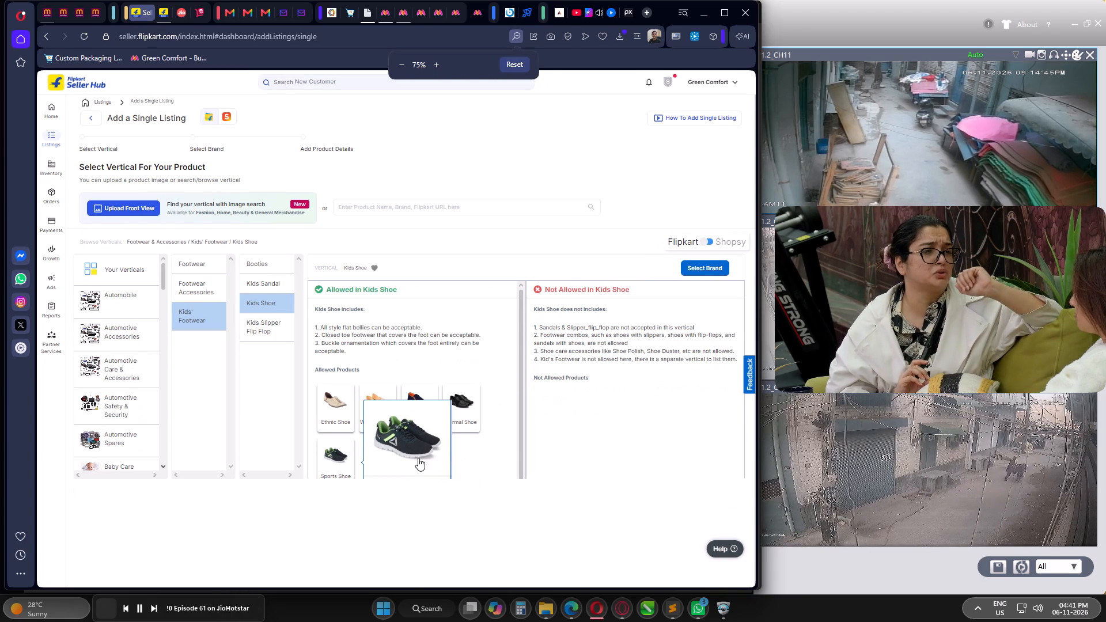
pyautogui.keyDown('ctrl'); pyautogui.scroll(-2, 418, 458); pyautogui.keyUp('ctrl')
pyautogui.click(401, 324)
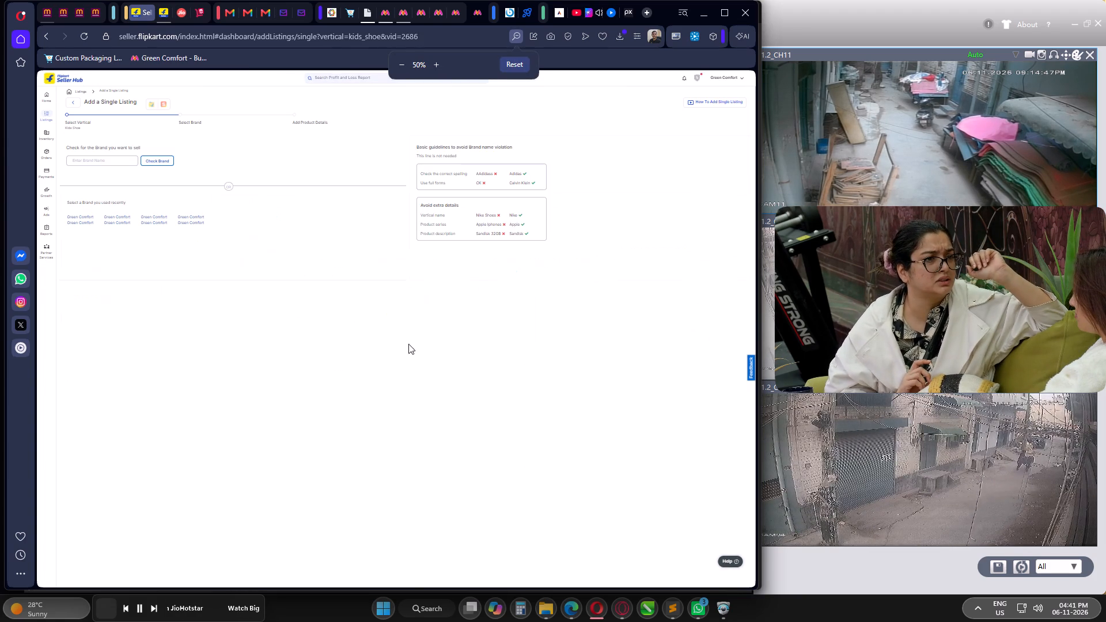
# Select the recently used brand Green Comfort for the new listing.
pyautogui.keyDown('ctrl'); pyautogui.scroll(4, 383, 414); pyautogui.keyUp('ctrl')
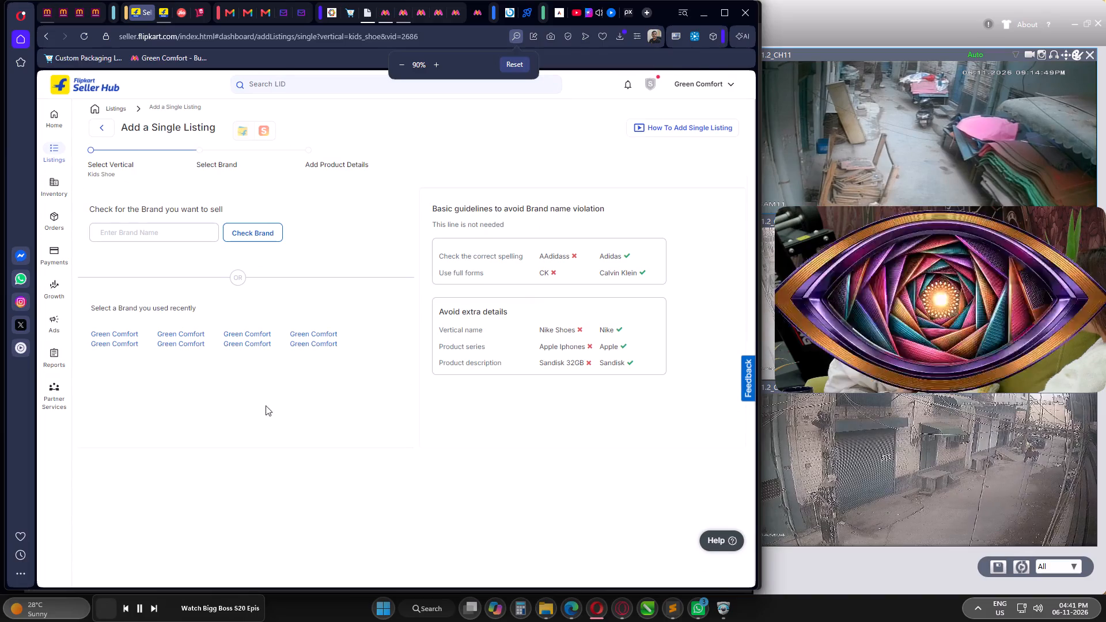
pyautogui.click(123, 331)
pyautogui.click(152, 293)
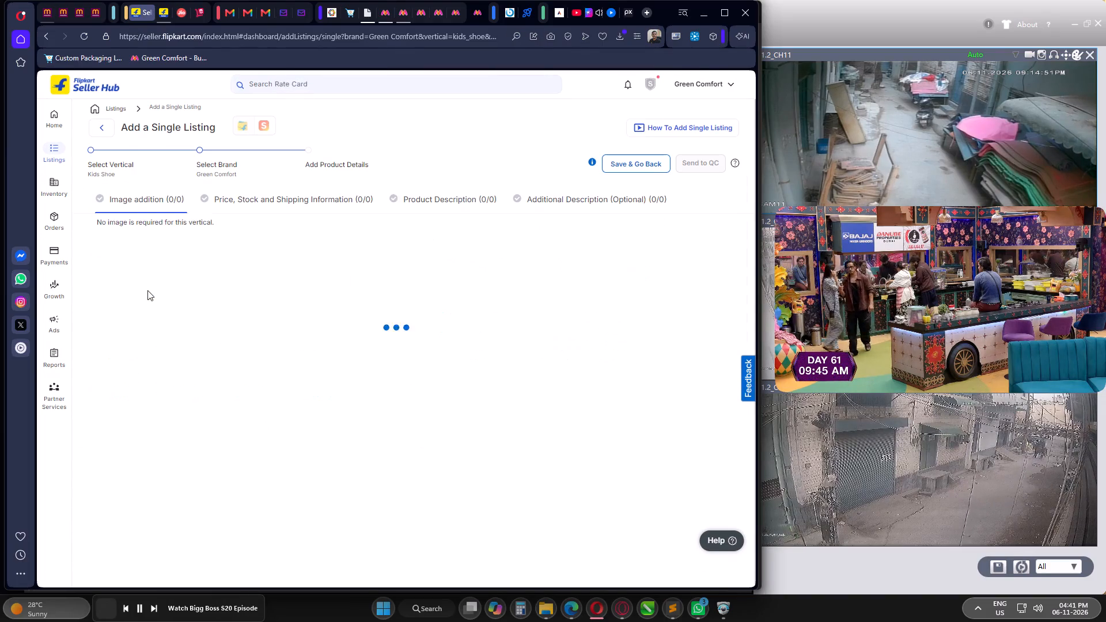
# Upload PhotoRoom-20250605_152623.png as the Diagonal View and PhotoRoom-20250605_152357.png as the Front and Sole View.
pyautogui.click(115, 248)
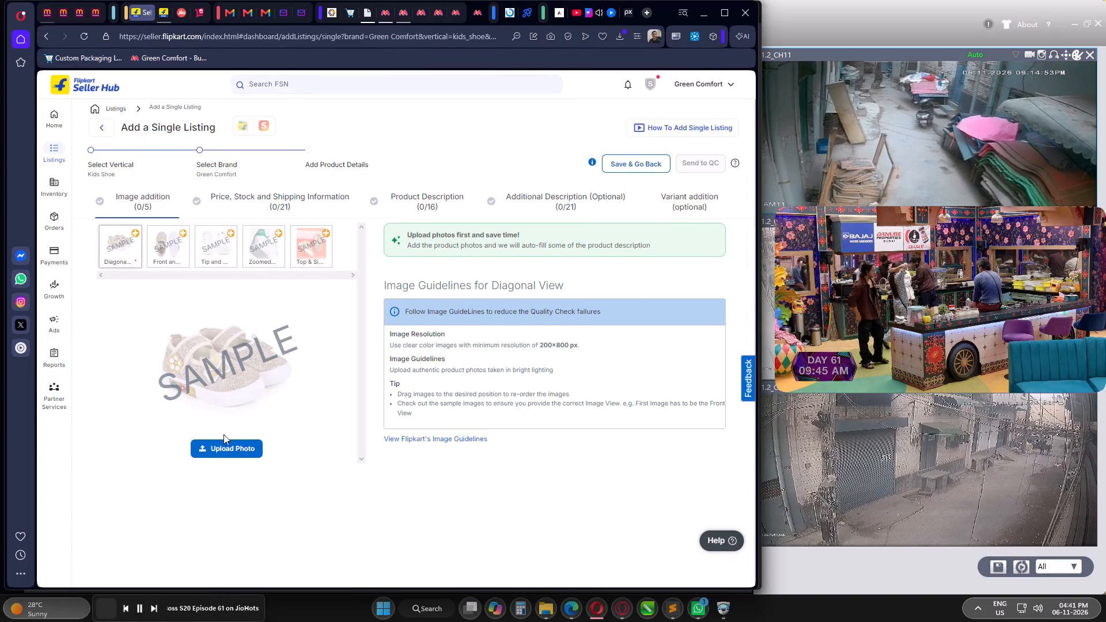
pyautogui.click(226, 445)
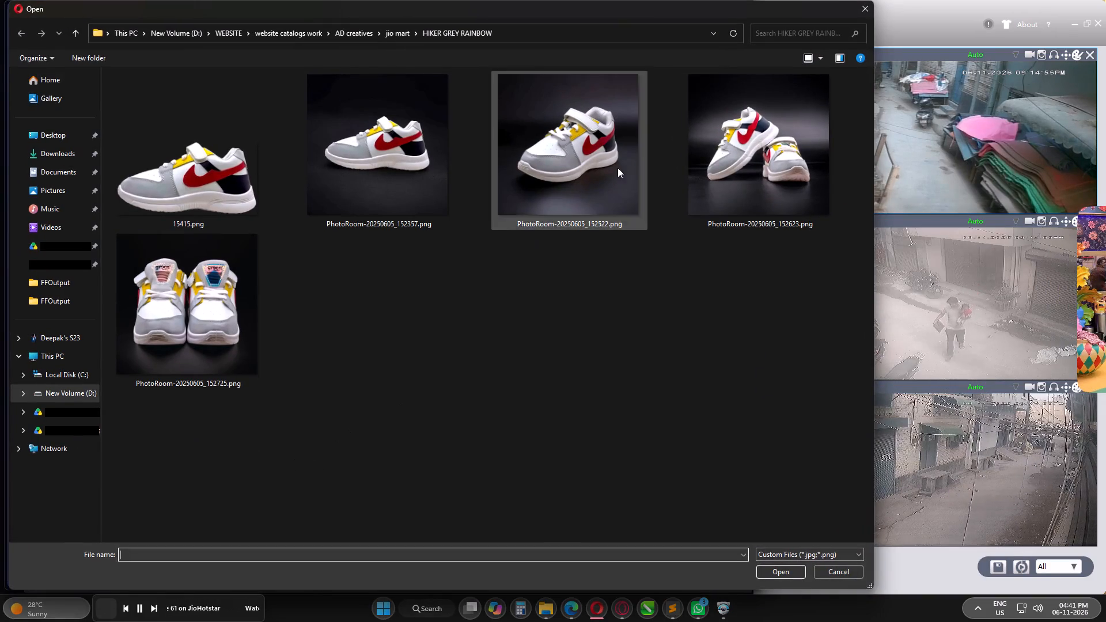
pyautogui.click(719, 171)
pyautogui.press('Return')
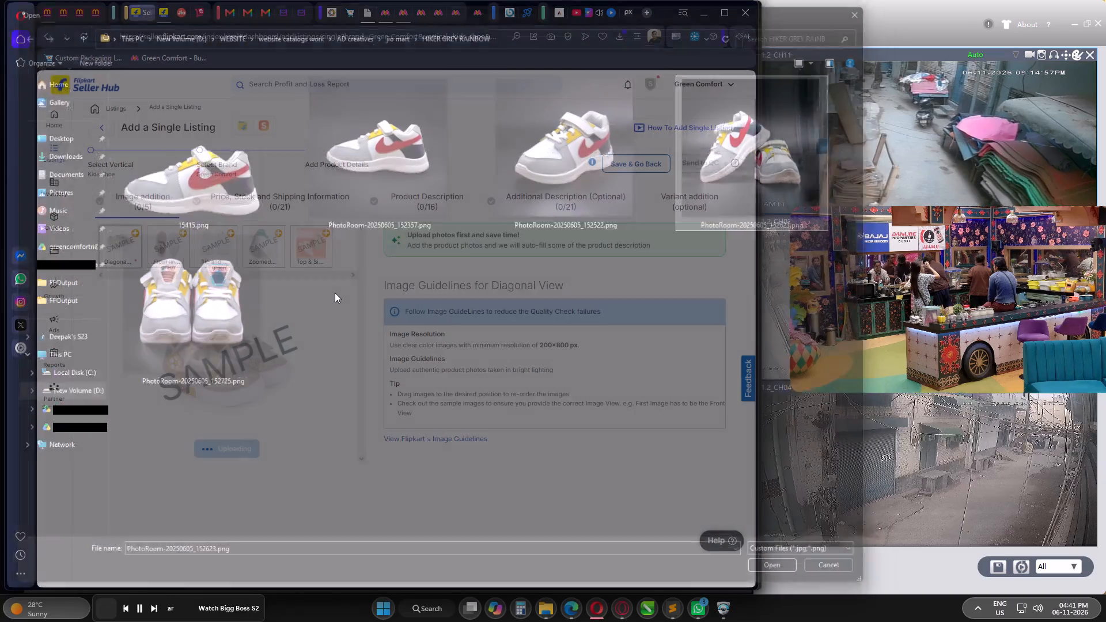
pyautogui.click(171, 242)
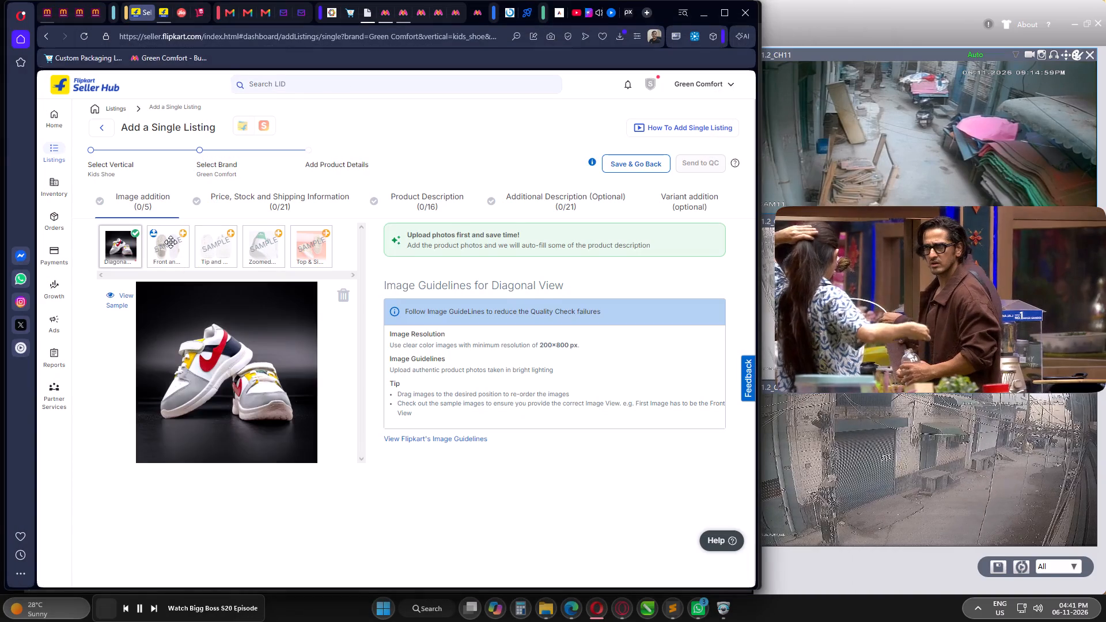
pyautogui.click(231, 445)
pyautogui.click(372, 167)
pyautogui.press('Return')
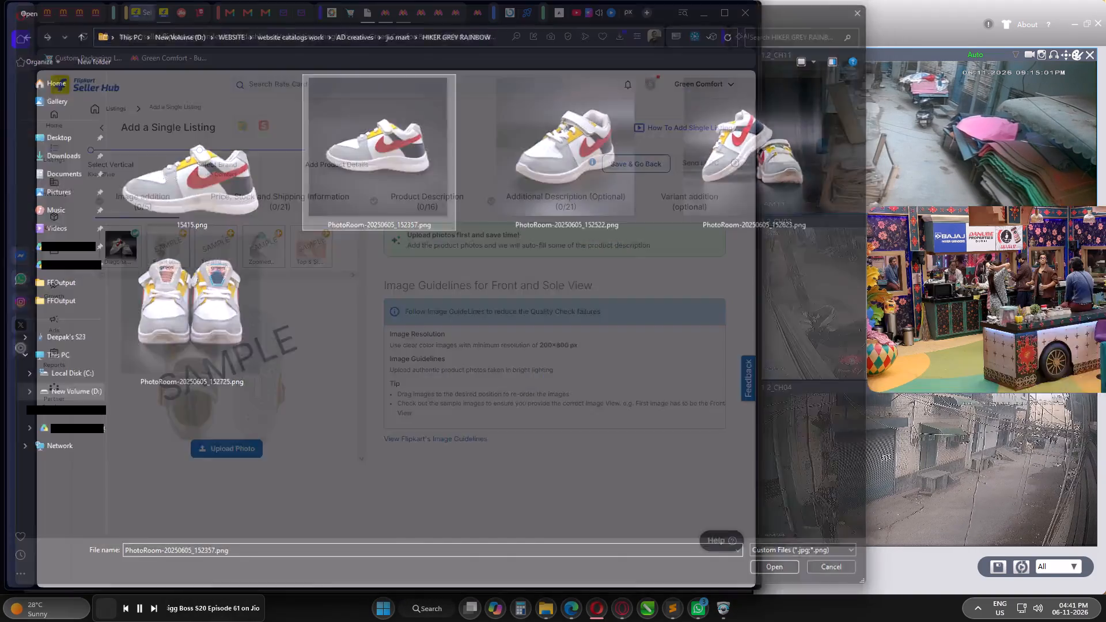
# Upload PhotoRoom-20250605_152522.png as the Tip and Heel View and PhotoRoom-20250605_152725.png as the Zoomed View.
pyautogui.click(222, 245)
pyautogui.click(245, 450)
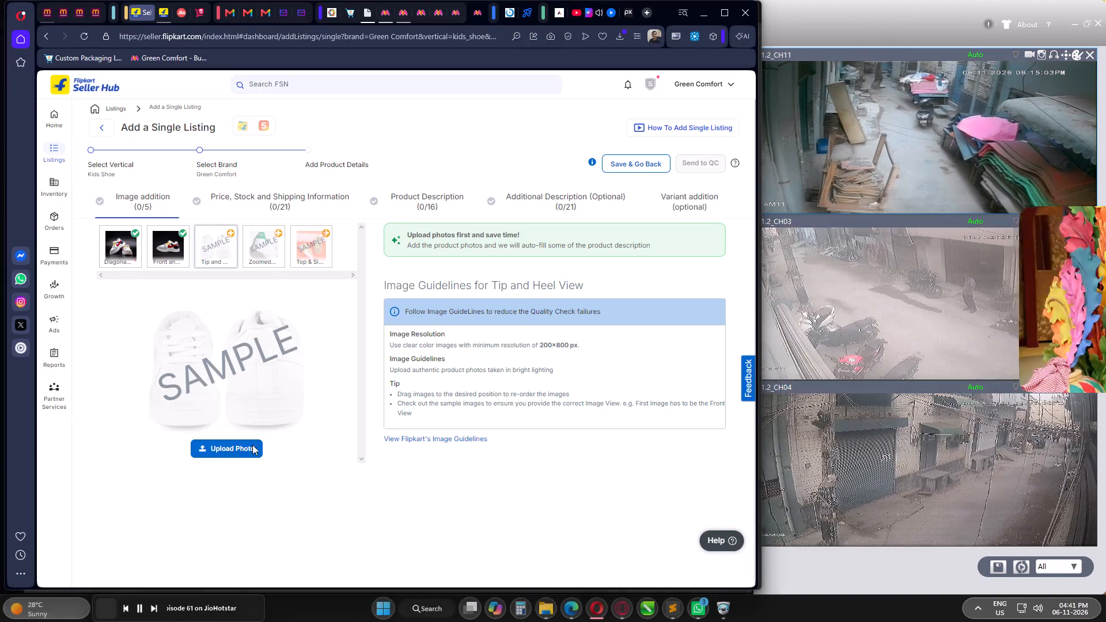
pyautogui.click(544, 163)
pyautogui.press('Return')
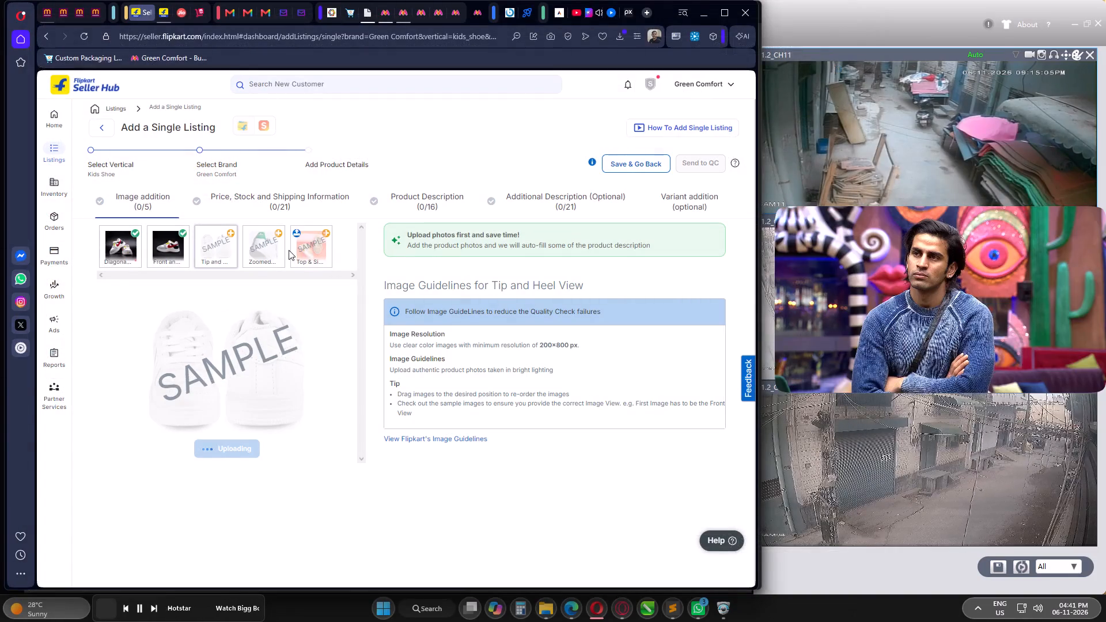
pyautogui.click(273, 248)
pyautogui.click(224, 449)
pyautogui.click(165, 312)
pyautogui.press('Return')
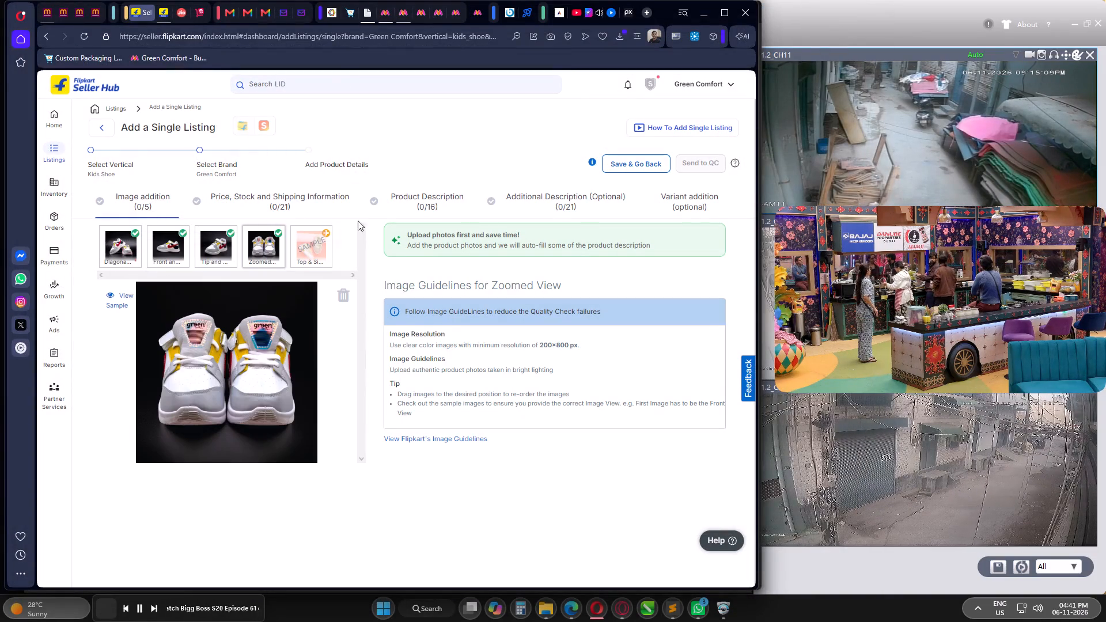
# Enter HIKER 2 (6NOV261) as the Seller SKU ID in the price, stock and shipping information.
pyautogui.click(316, 199)
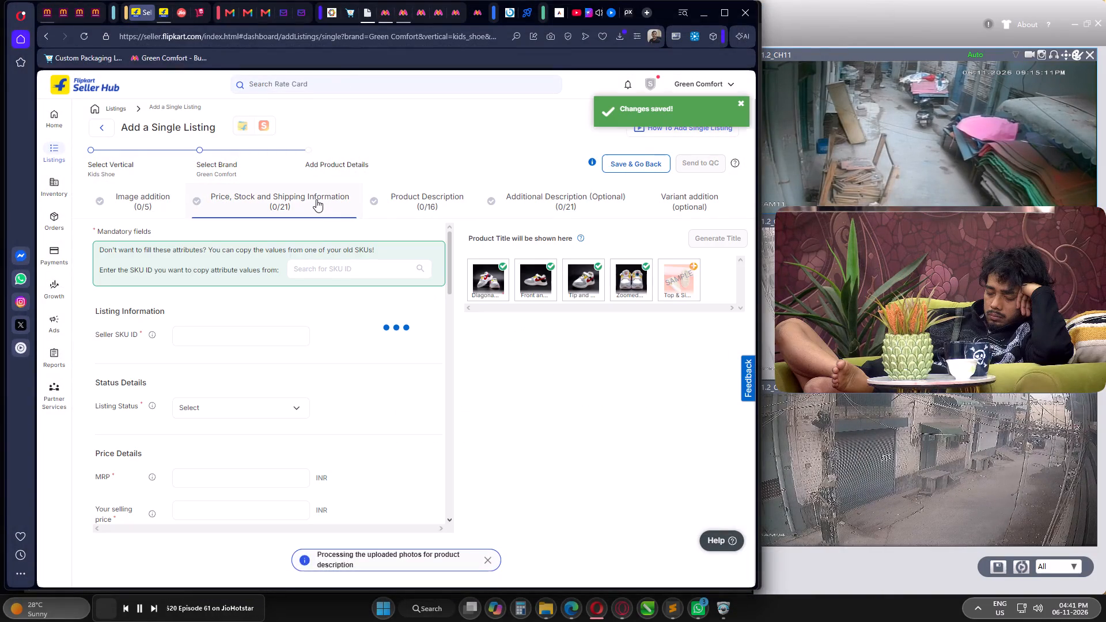
pyautogui.click(209, 333)
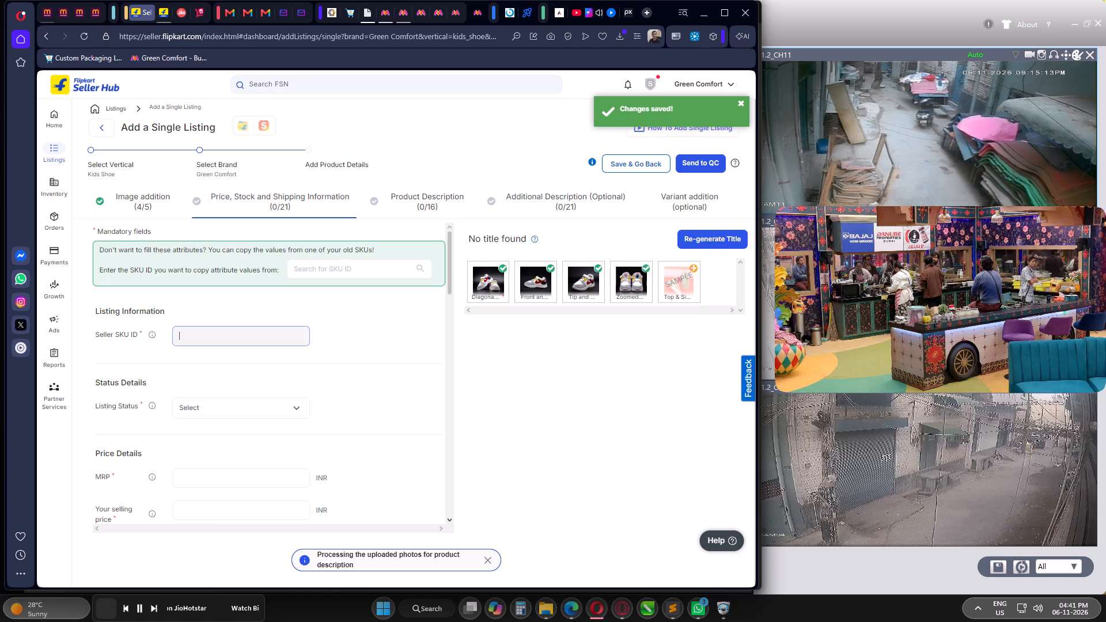
pyautogui.write('HIKER 2')
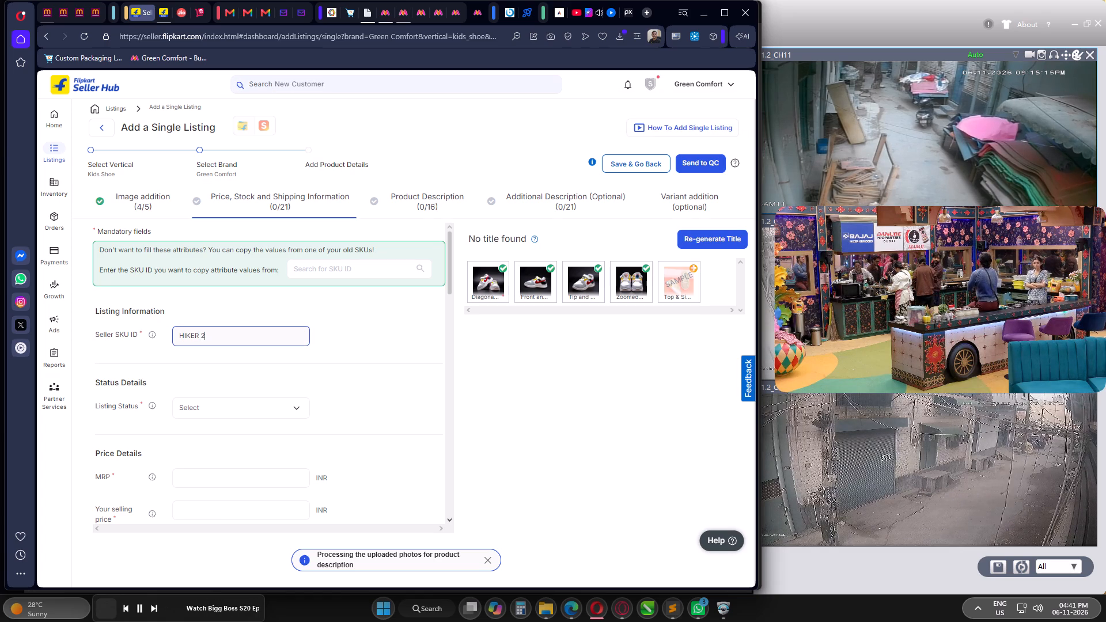
pyautogui.press('space')
pyautogui.hotkey('shift', '(')
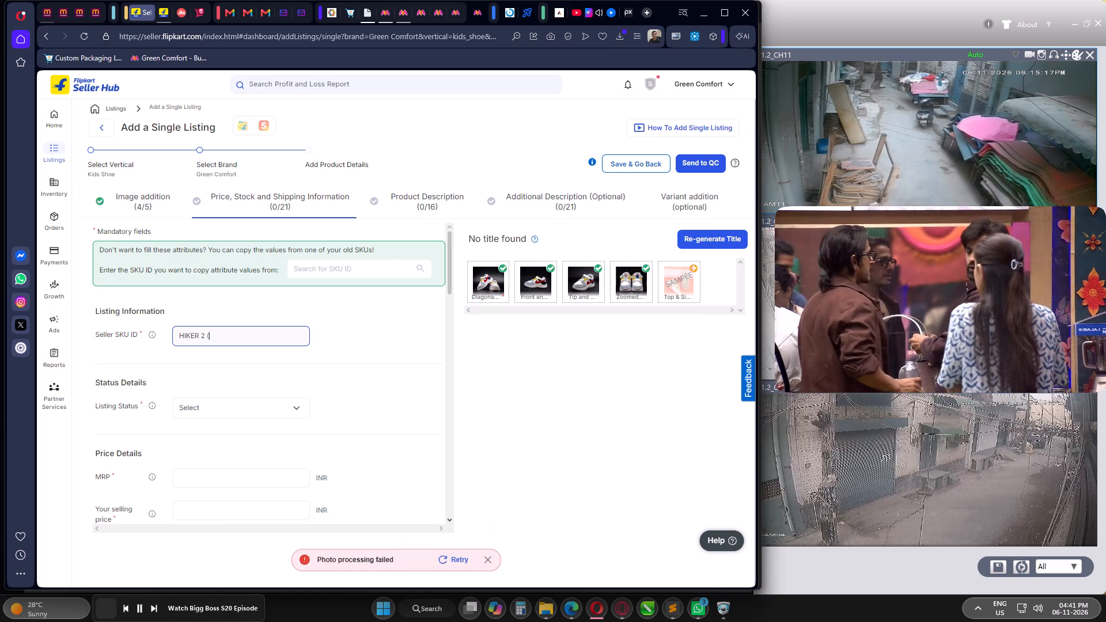
pyautogui.write('6NOV')
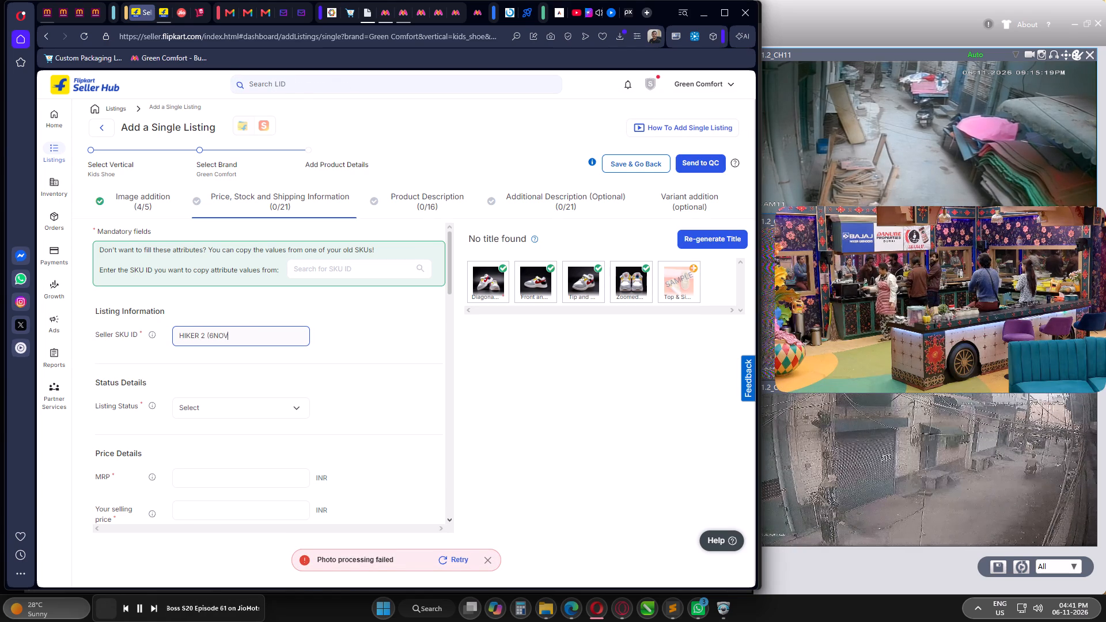
pyautogui.write('261)')
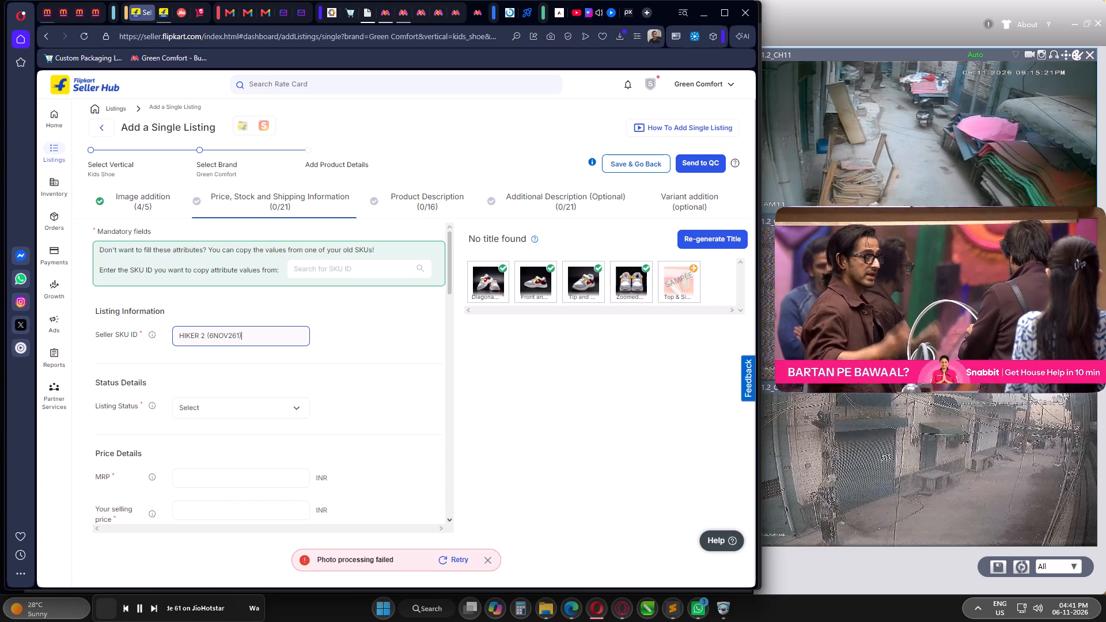
pyautogui.moveTo(254, 336); pyautogui.dragTo(248, 333)
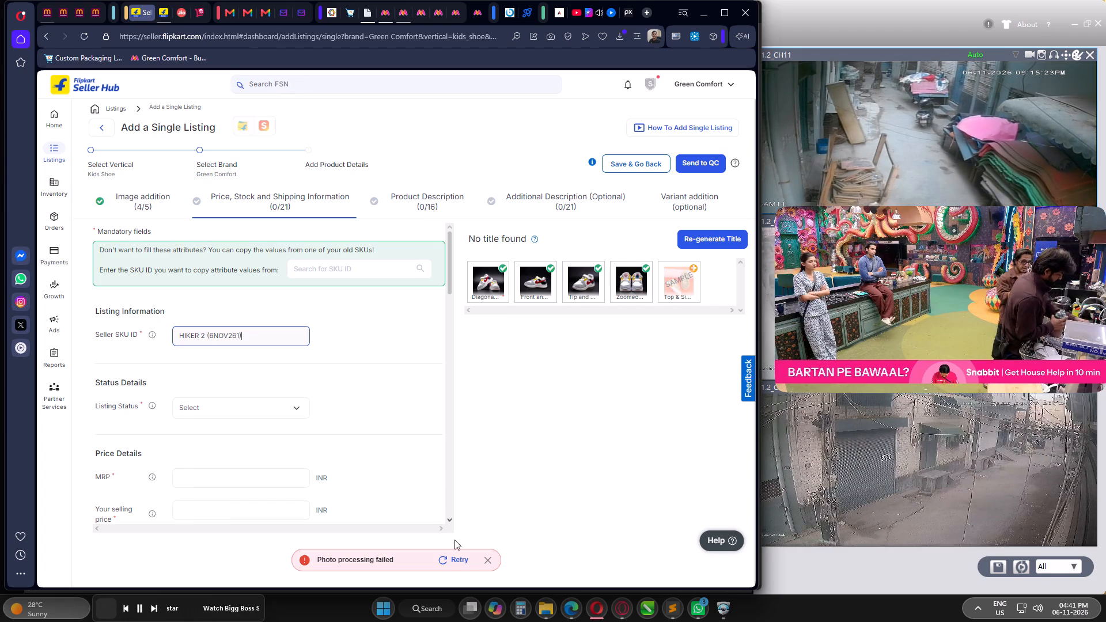
# Retry processing the uploaded photos for the product description.
pyautogui.click(457, 560)
# Copy the Seller SKU ID of the new listing.
pyautogui.moveTo(254, 338); pyautogui.dragTo(176, 331)
pyautogui.hotkey('ctrl', 'c')
pyautogui.click(371, 390)
# Set the listing status to Active.
pyautogui.scroll(-1, 242, 322)
pyautogui.click(254, 352)
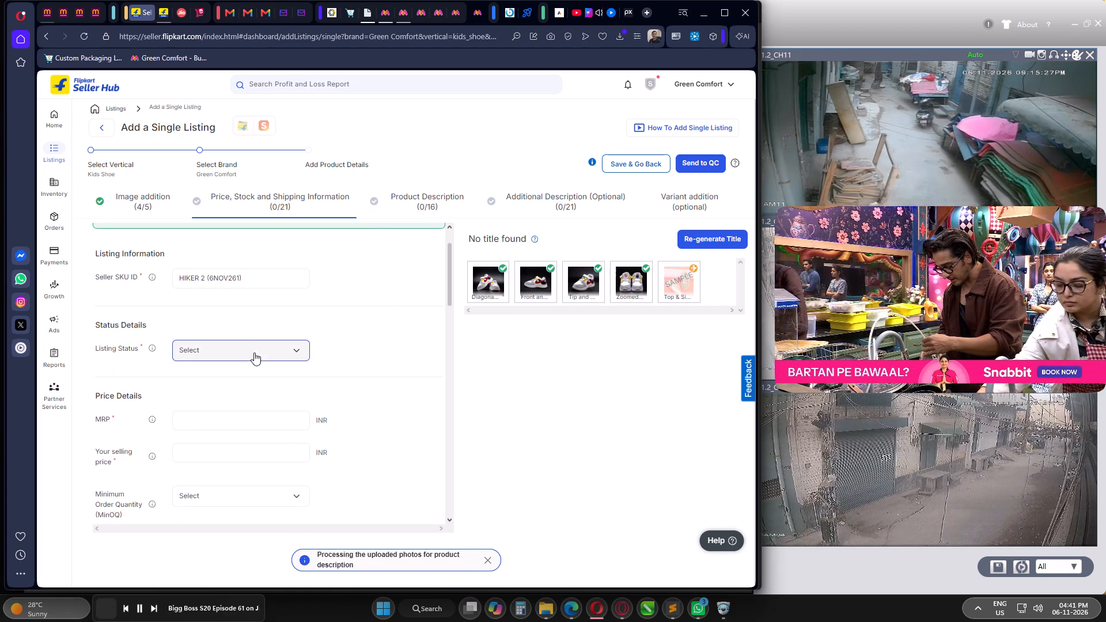
pyautogui.click(211, 416)
pyautogui.click(362, 325)
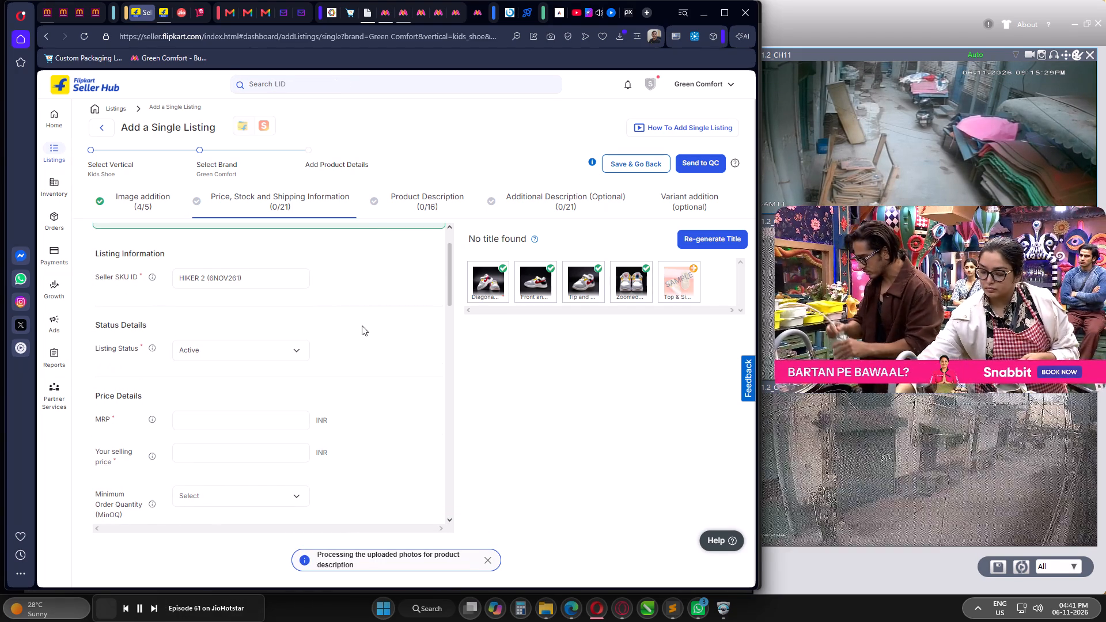
# Set the MRP to 1499 INR, the selling price to 799 INR and the minimum order quantity to 1.
pyautogui.scroll(-2, 257, 305)
pyautogui.click(238, 303)
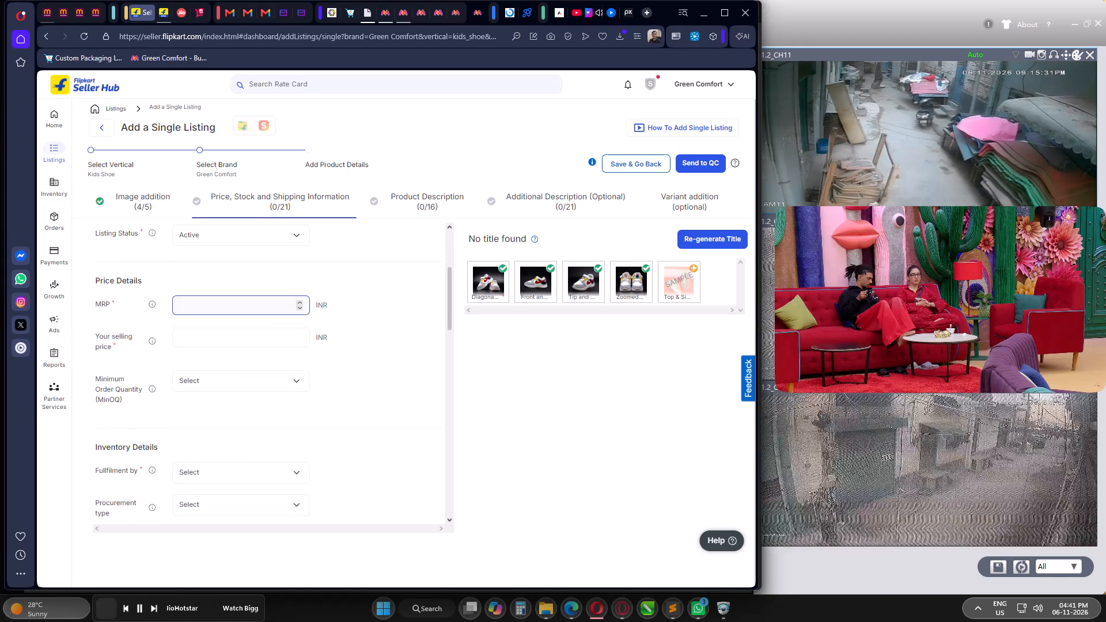
pyautogui.write('1499')
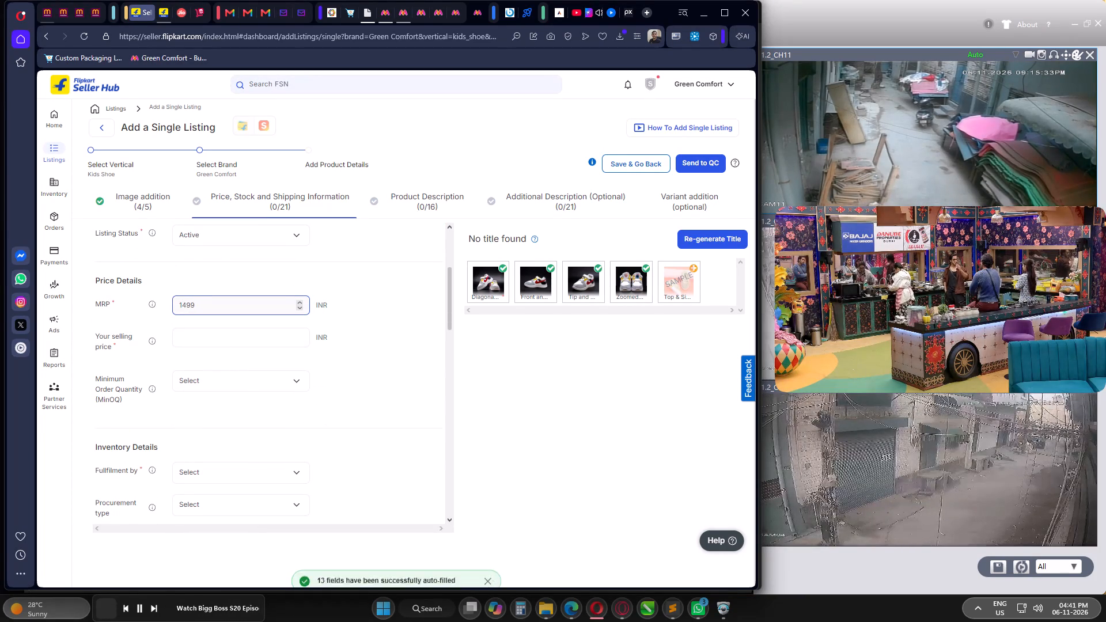
pyautogui.click(223, 338)
pyautogui.write('799')
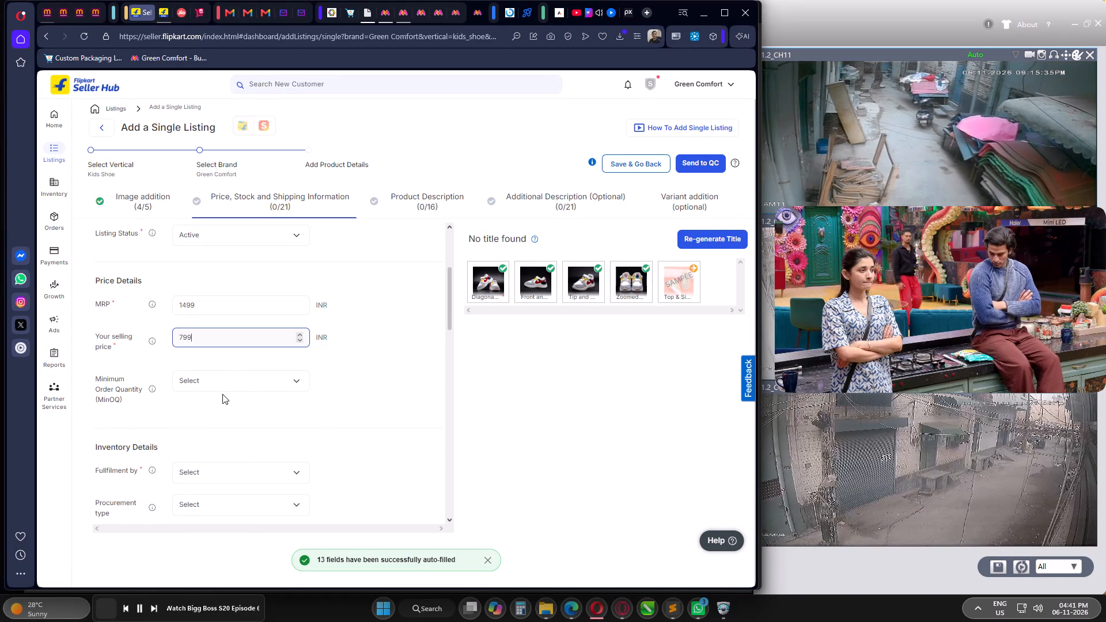
pyautogui.click(220, 379)
pyautogui.click(197, 448)
pyautogui.click(354, 419)
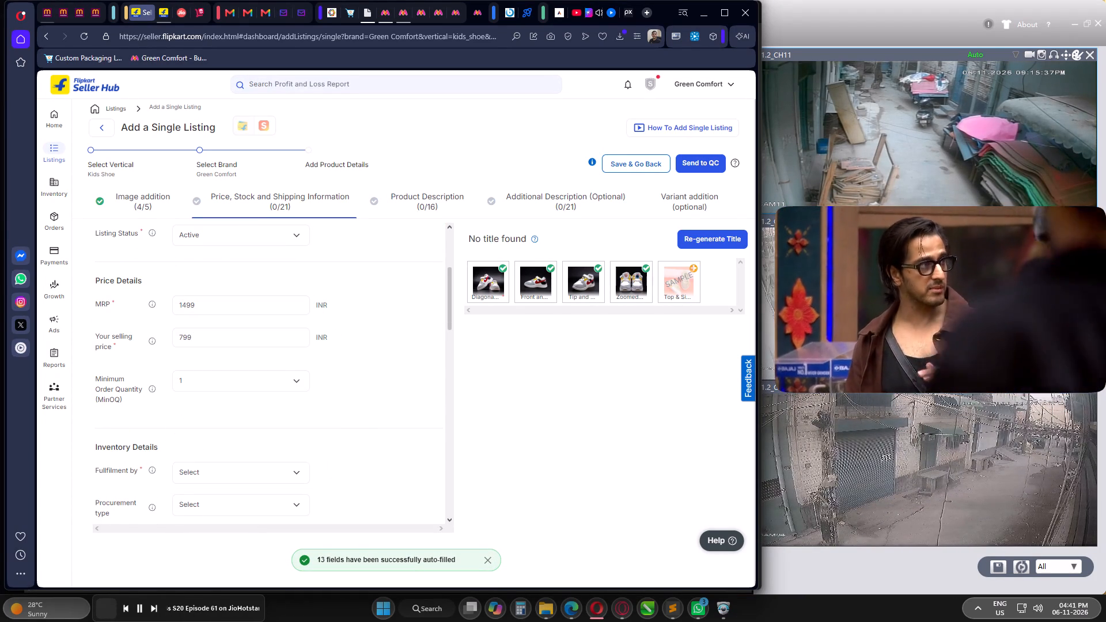
# Fill the inventory details with fulfilment by Seller, procurement type instock, procurement SLA 1 day and stock 50.
pyautogui.scroll(-3, 293, 331)
pyautogui.click(243, 295)
pyautogui.click(202, 368)
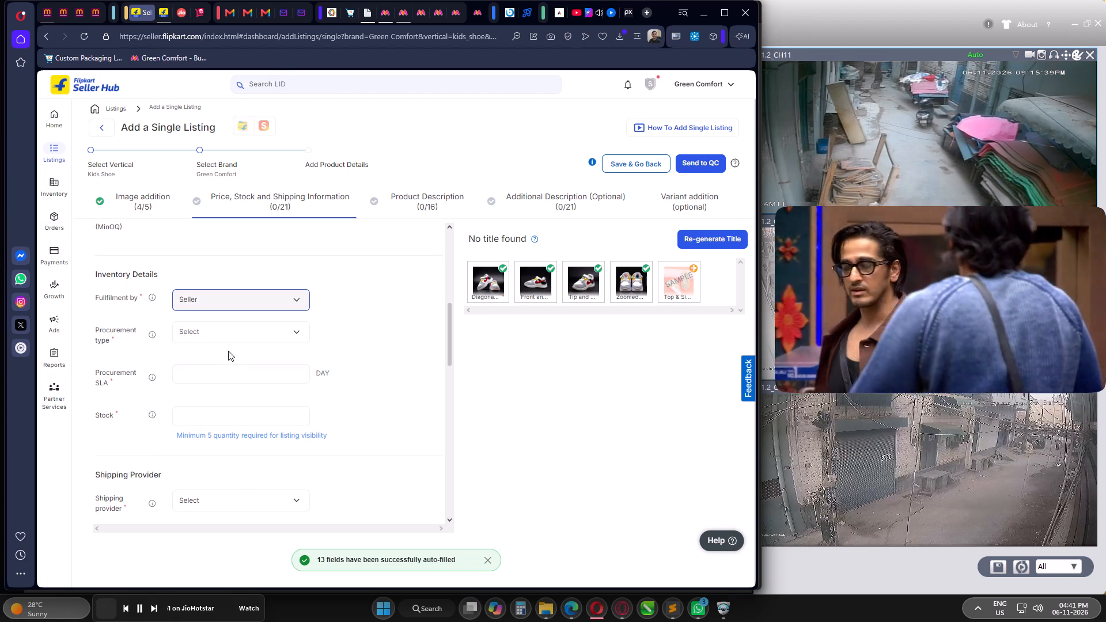
pyautogui.click(234, 332)
pyautogui.click(206, 405)
pyautogui.click(251, 376)
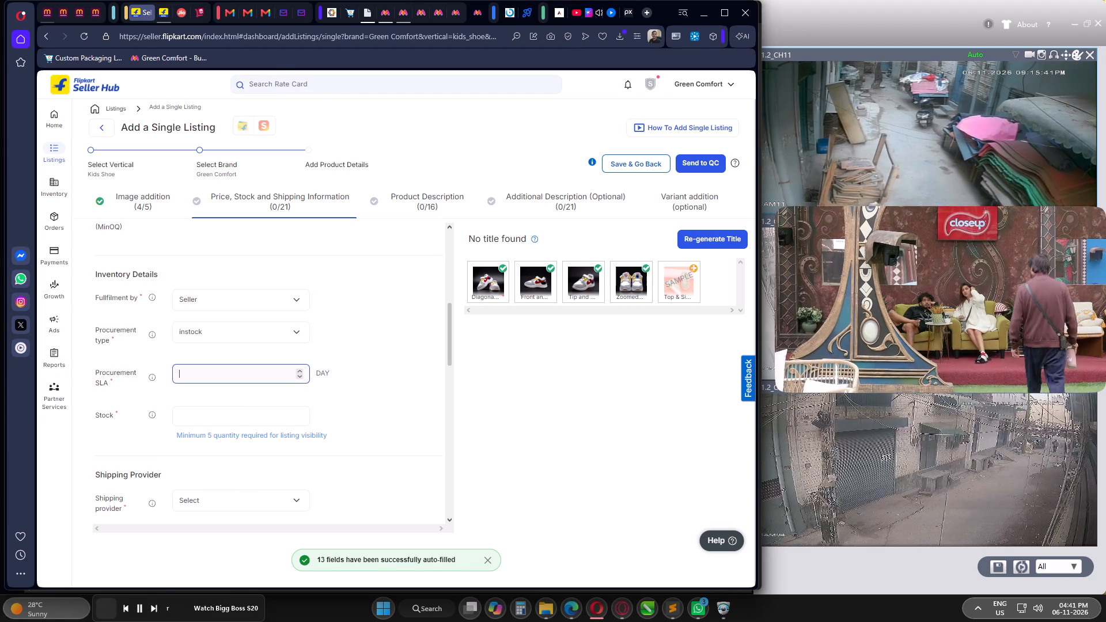
pyautogui.press('1')
pyautogui.click(228, 409)
pyautogui.press('5')
pyautogui.press('0')
pyautogui.click(363, 420)
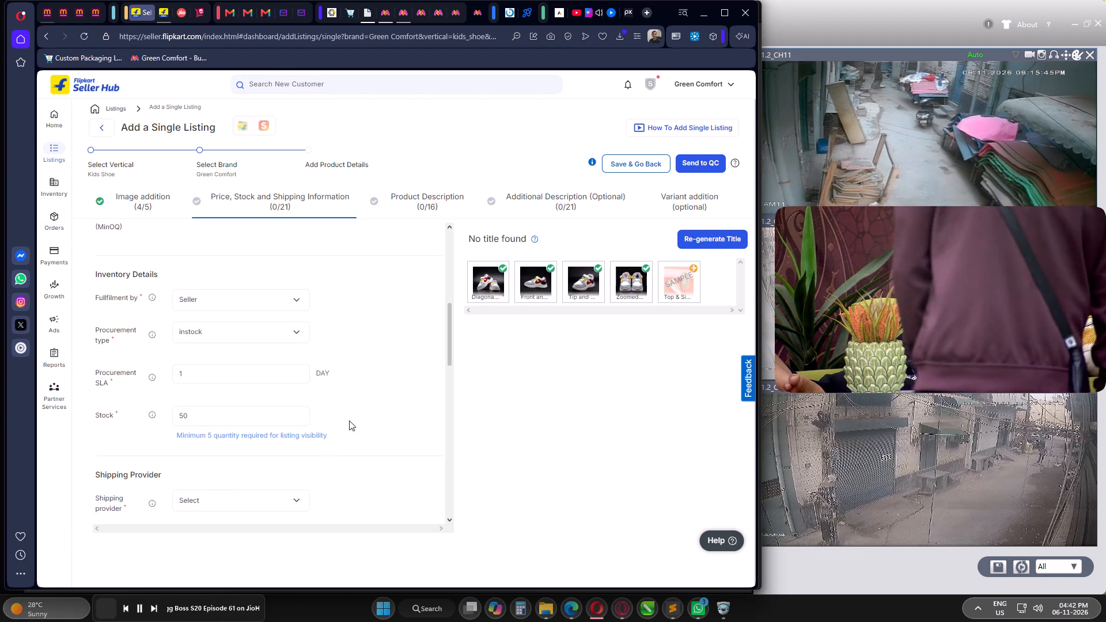
# Set the shipping provider to Flipkart.
pyautogui.scroll(-2, 223, 371)
pyautogui.click(221, 386)
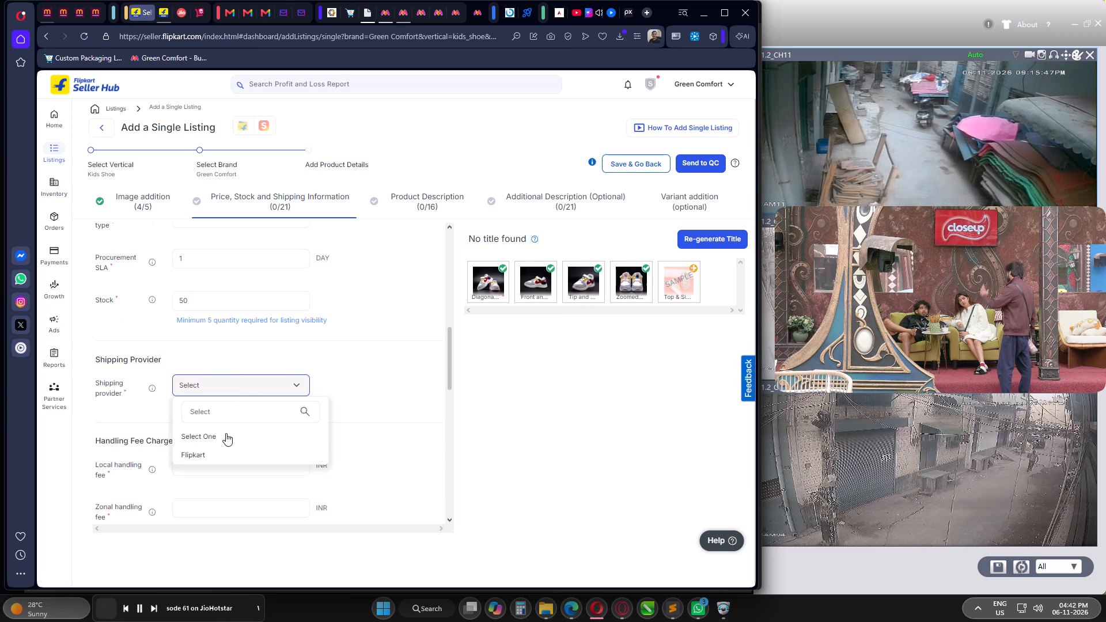
pyautogui.click(204, 454)
pyautogui.click(364, 388)
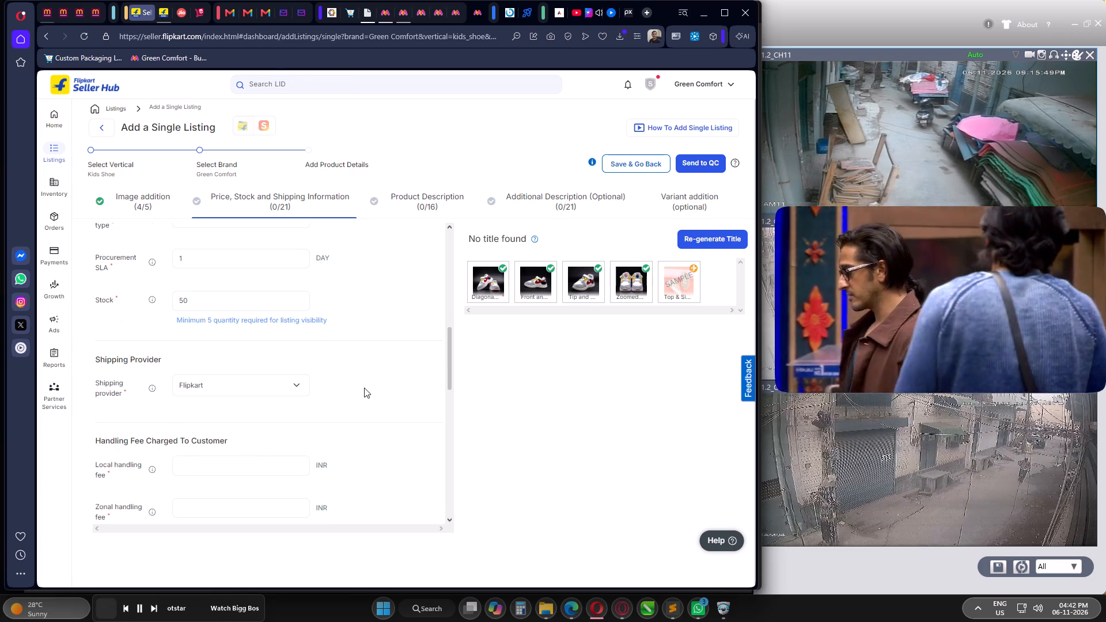
# Set the handling fees charged to the customer to 60 INR local, 70 INR zonal and 80 INR national.
pyautogui.scroll(-2, 344, 327)
pyautogui.click(245, 354)
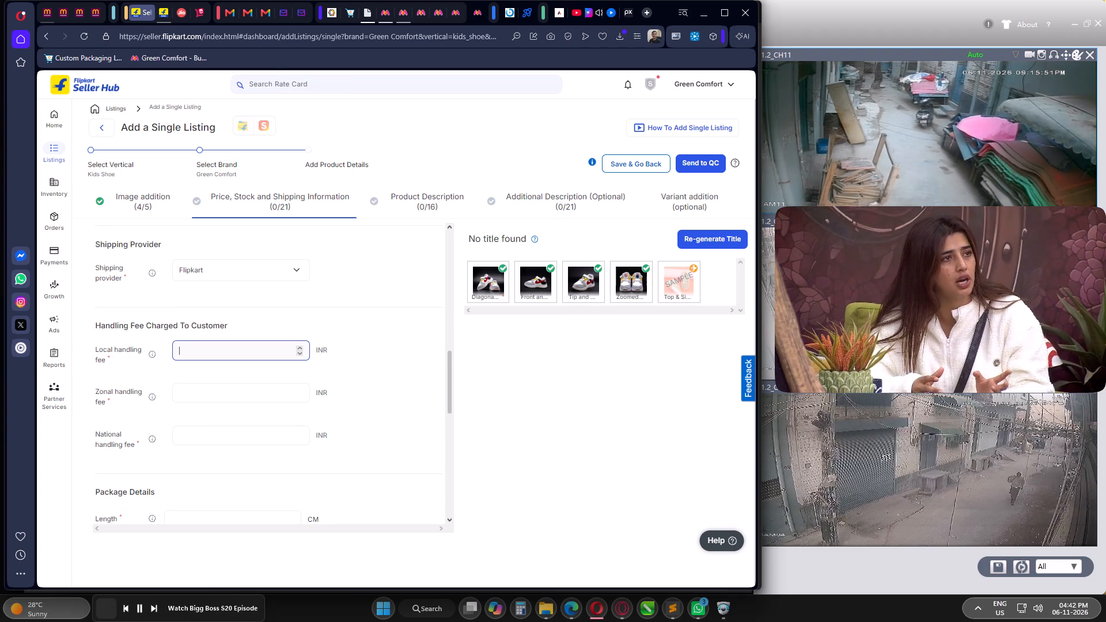
pyautogui.press('6')
pyautogui.press('0')
pyautogui.click(241, 390)
pyautogui.press('7')
pyautogui.press('0')
pyautogui.click(243, 438)
pyautogui.write('80')
pyautogui.click(367, 464)
# Enter the package details as length 24 cm, breadth 18 cm, height 11 cm and weight .40 kg.
pyautogui.scroll(-3, 267, 333)
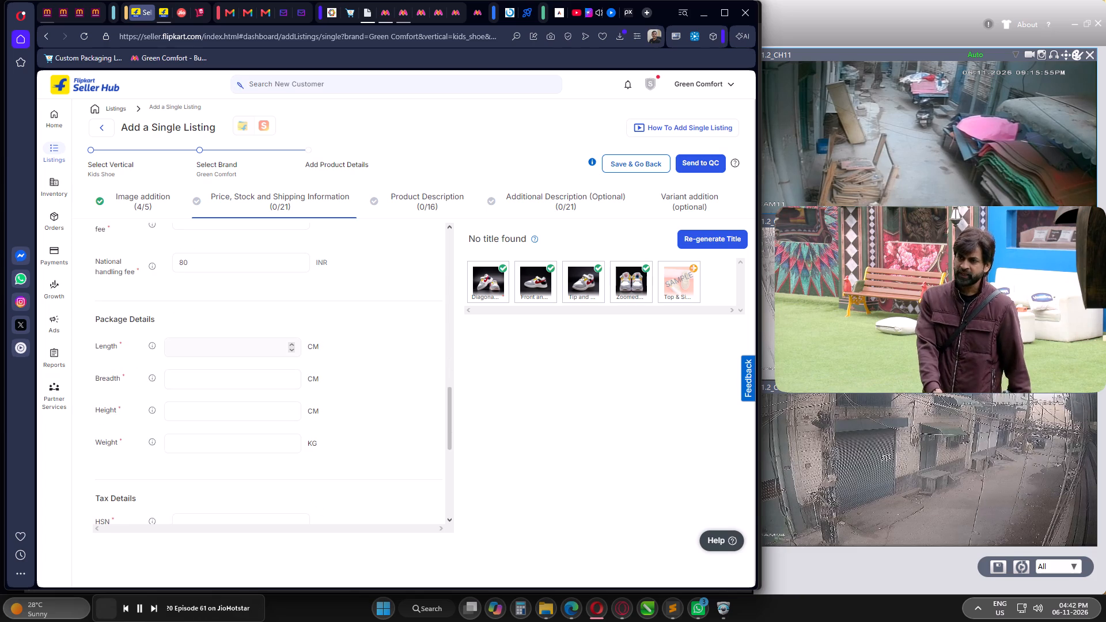
pyautogui.click(231, 351)
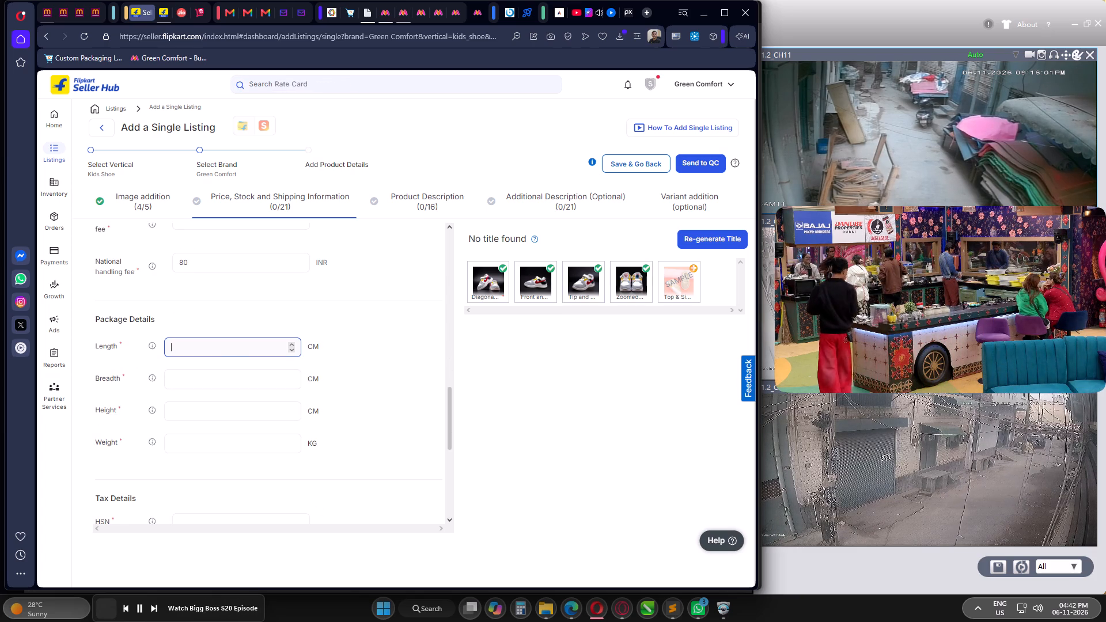
pyautogui.click(203, 352)
pyautogui.press('2')
pyautogui.click(203, 352)
pyautogui.press('4')
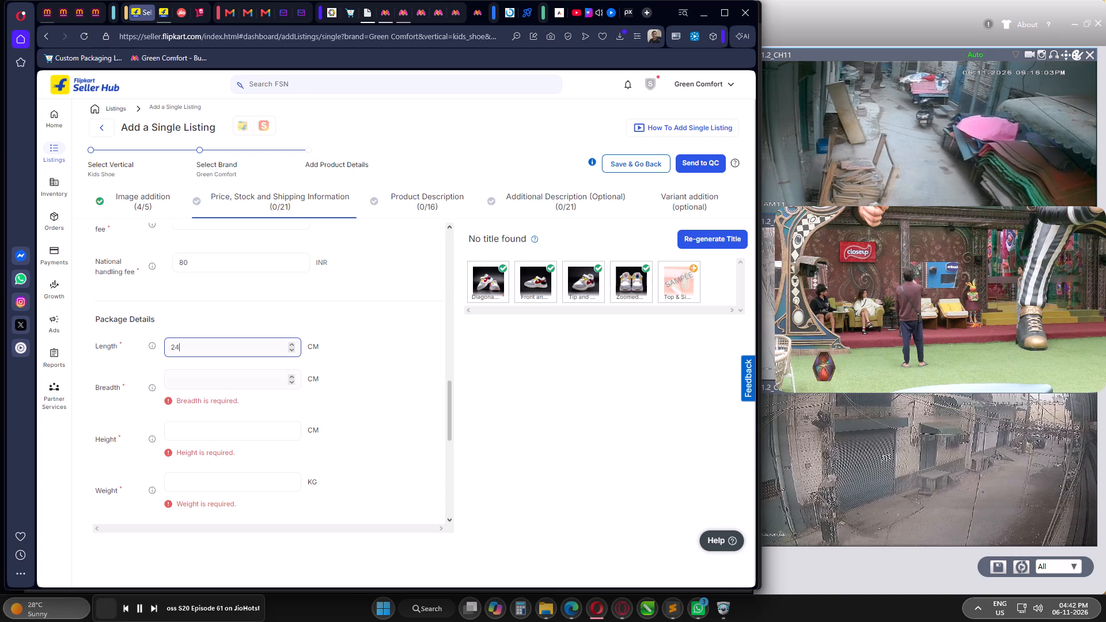
pyautogui.click(194, 376)
pyautogui.press('1')
pyautogui.press('8')
pyautogui.click(198, 421)
pyautogui.click(198, 412)
pyautogui.press('1')
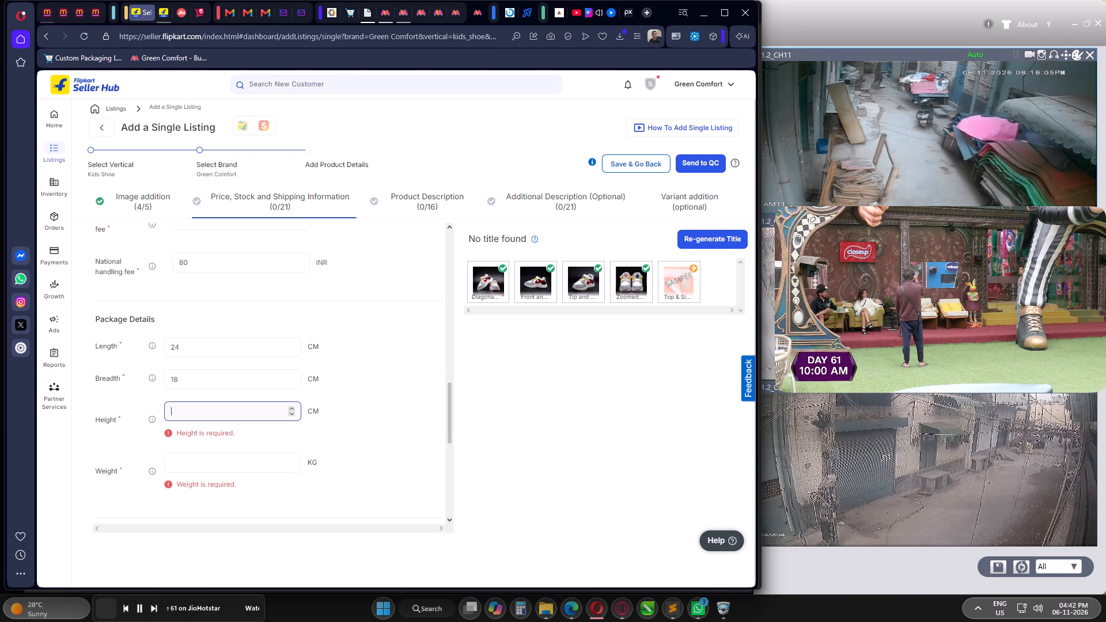
pyautogui.press('1')
pyautogui.click(206, 450)
pyautogui.press('.')
pyautogui.press('4')
pyautogui.press('0')
pyautogui.click(368, 484)
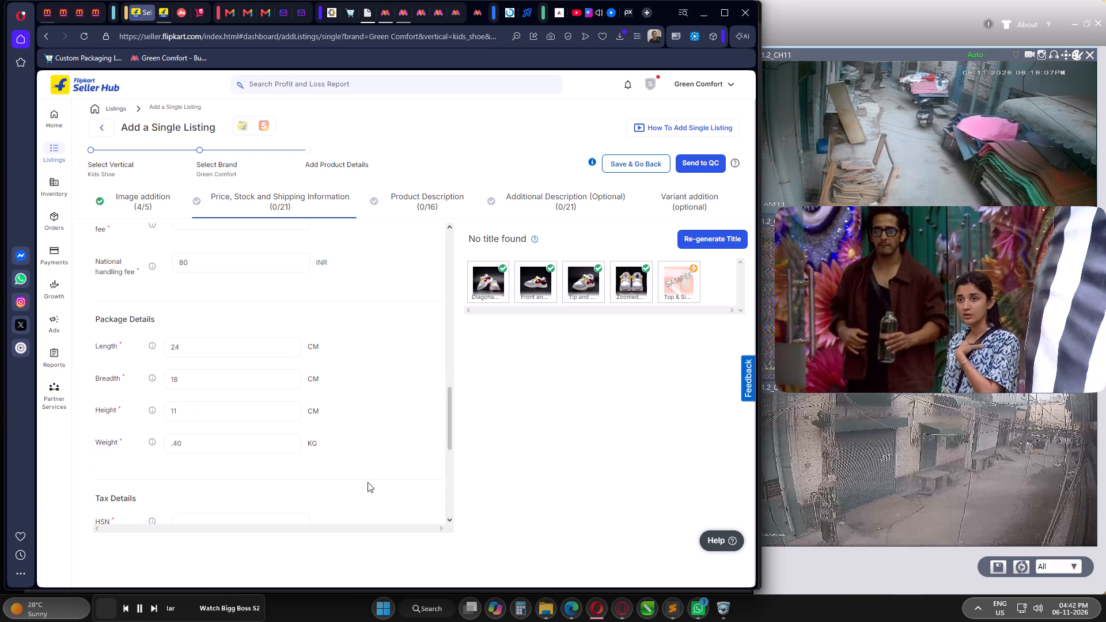
# Fill the tax details with HSN 64029990 from the relevant HSN codes and tax code GST_5.
pyautogui.scroll(-2, 314, 262)
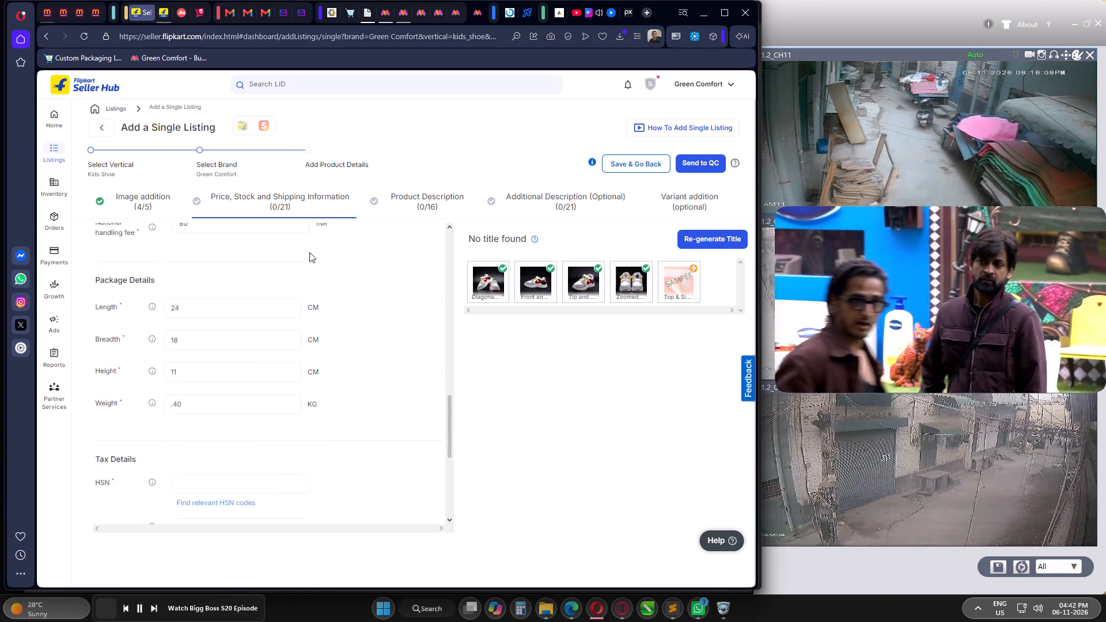
pyautogui.scroll(-1, 309, 252)
pyautogui.click(212, 373)
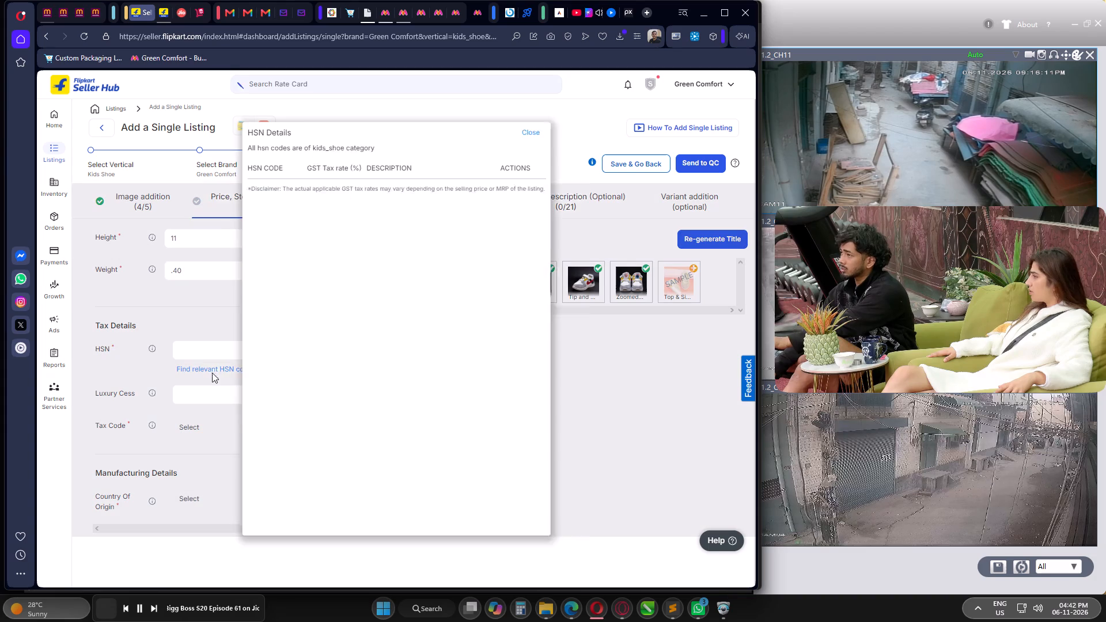
pyautogui.click(538, 372)
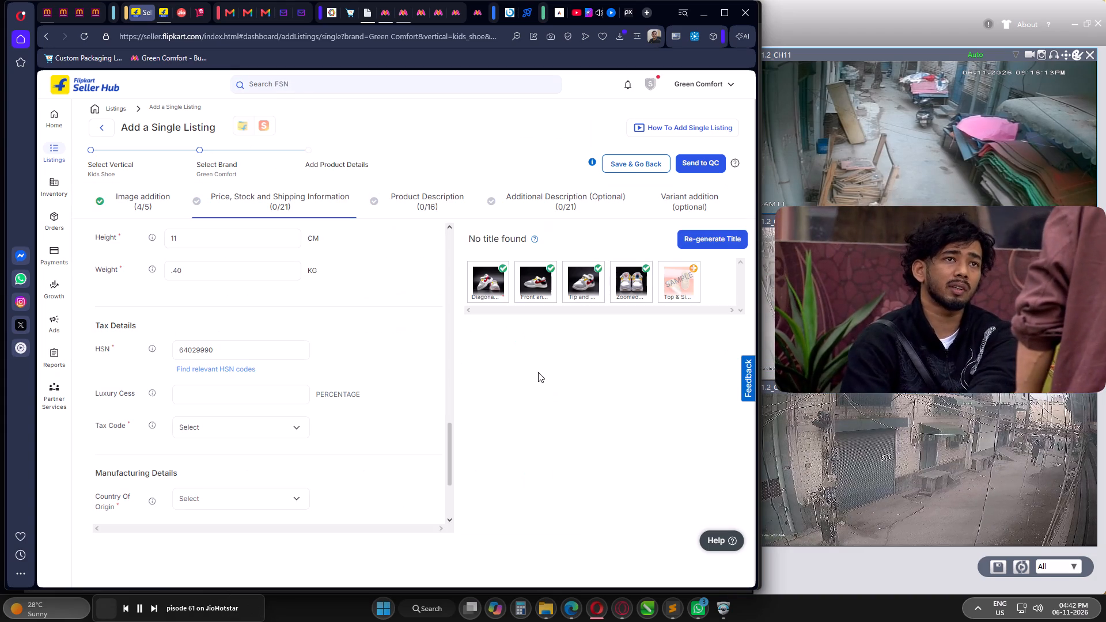
pyautogui.click(387, 435)
pyautogui.scroll(-2, 233, 339)
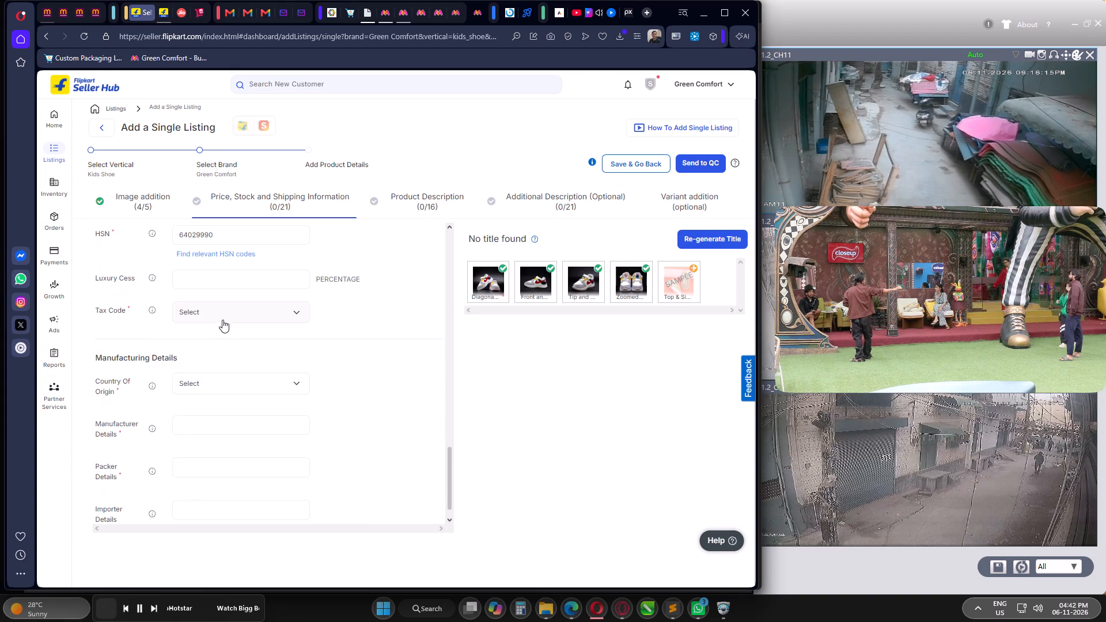
pyautogui.click(221, 316)
pyautogui.scroll(-1, 215, 400)
pyautogui.click(205, 418)
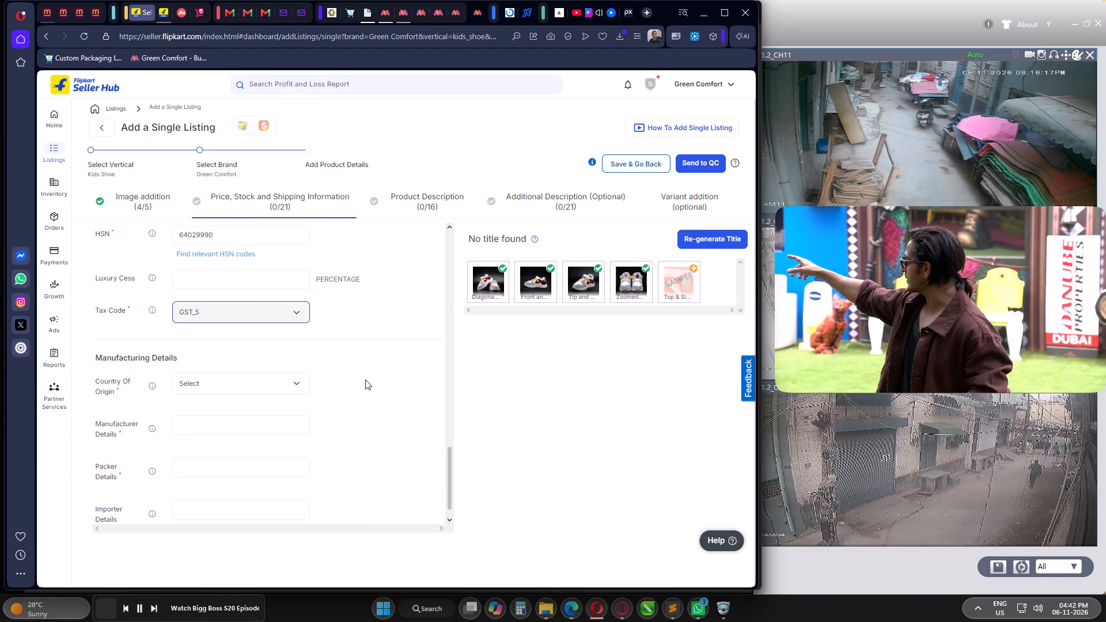
# Set the country of origin to India in the manufacturing details.
pyautogui.click(239, 388)
pyautogui.click(225, 415)
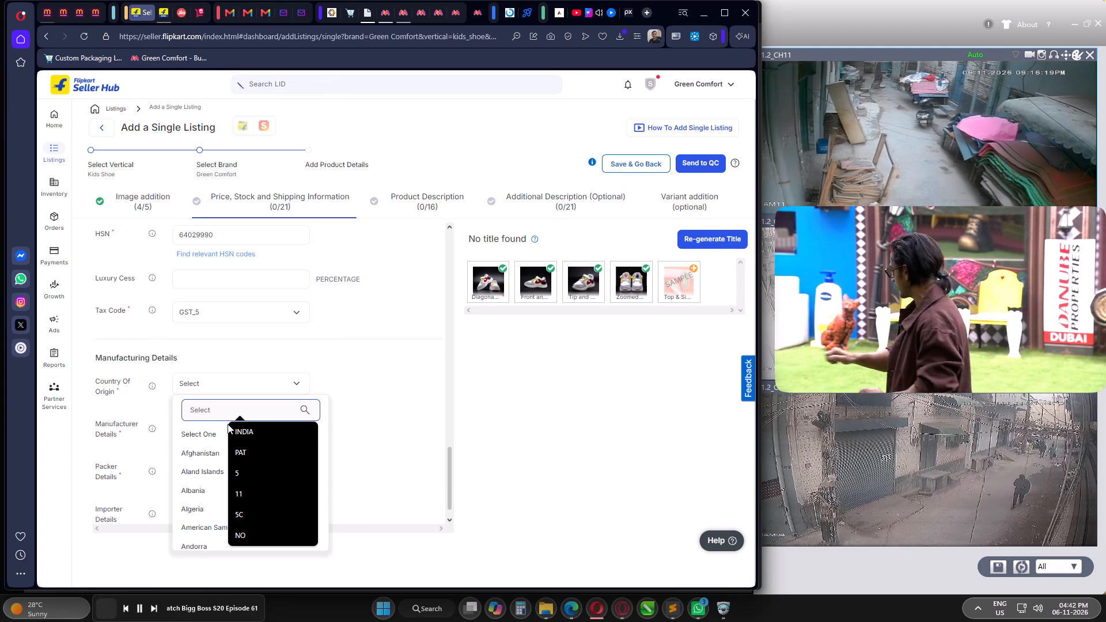
pyautogui.click(252, 431)
pyautogui.click(202, 494)
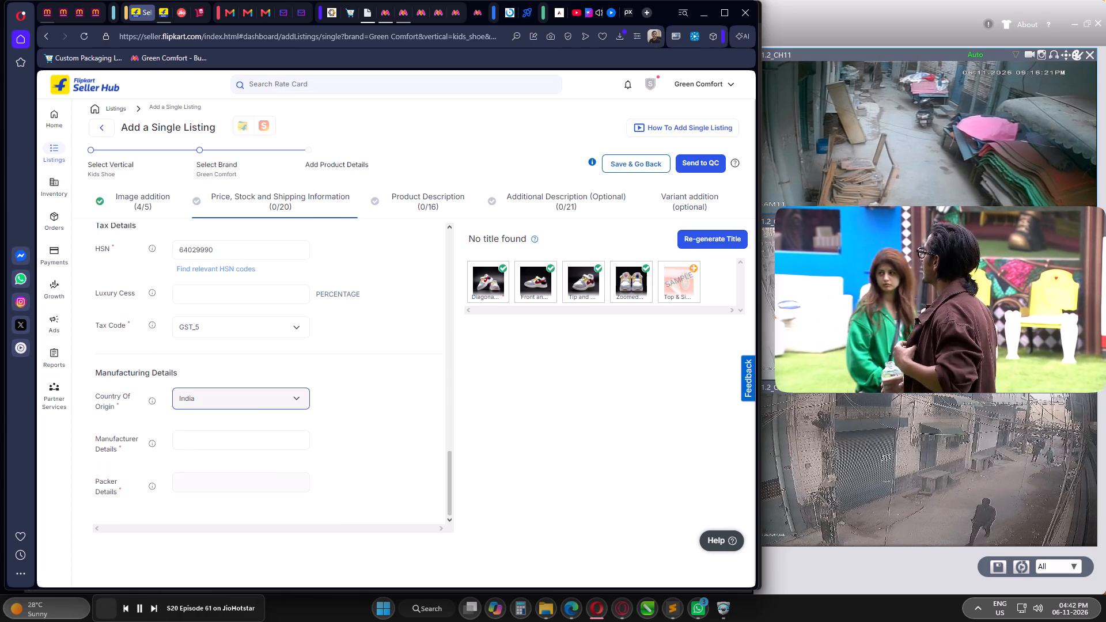
pyautogui.click(366, 432)
# Fill the manufacturer details and packer details with Rama International from the clipboard history.
pyautogui.scroll(-2, 233, 325)
pyautogui.click(199, 444)
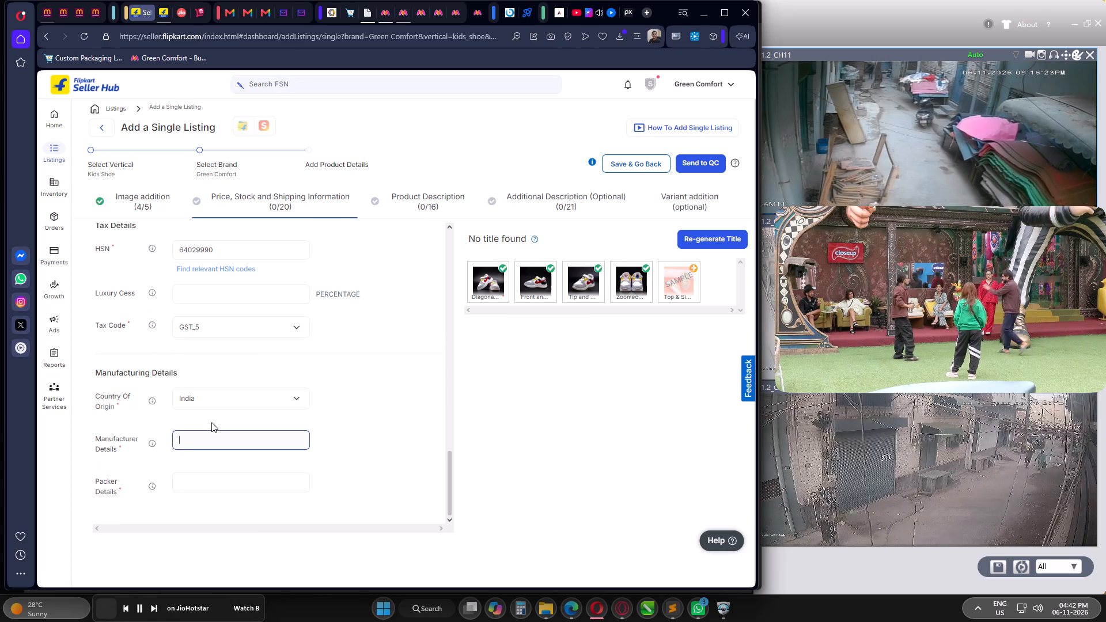
pyautogui.press('super+v')
pyautogui.scroll(-8, 258, 343)
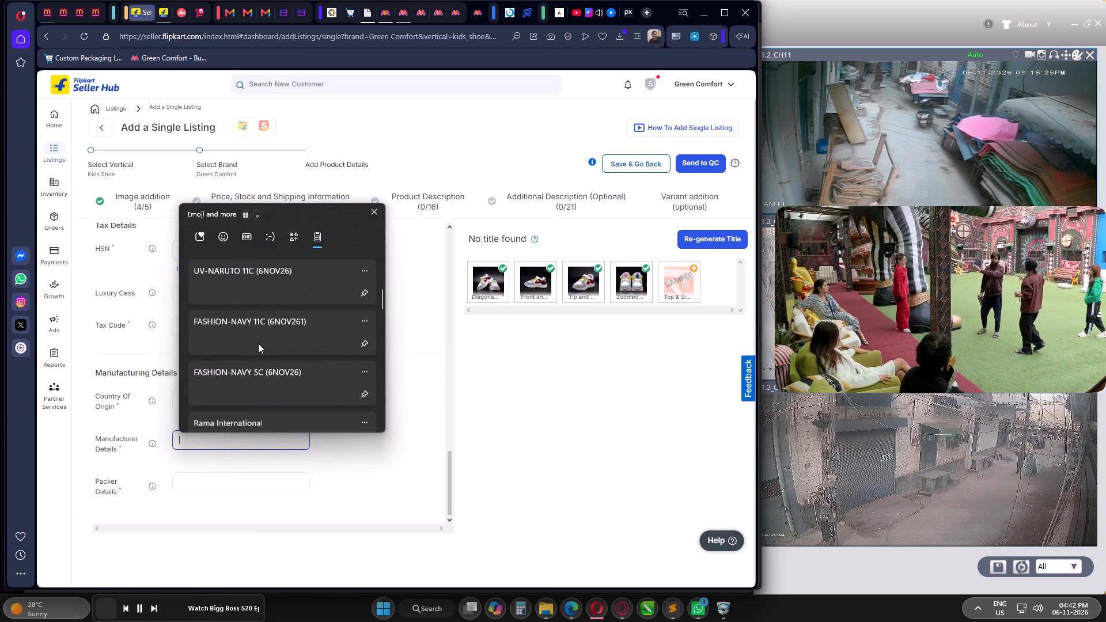
pyautogui.scroll(-2, 258, 343)
pyautogui.click(254, 346)
pyautogui.hotkey('ctrl', 'v')
pyautogui.click(225, 487)
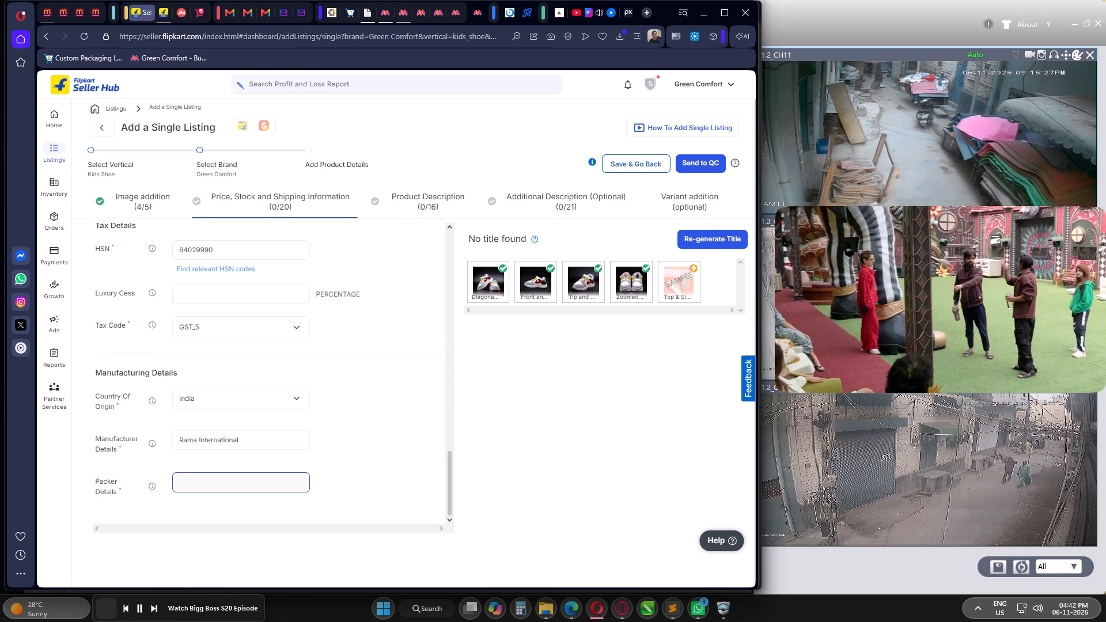
pyautogui.press('super+v')
pyautogui.scroll(-11, 261, 407)
pyautogui.click(240, 352)
pyautogui.hotkey('ctrl', 'v')
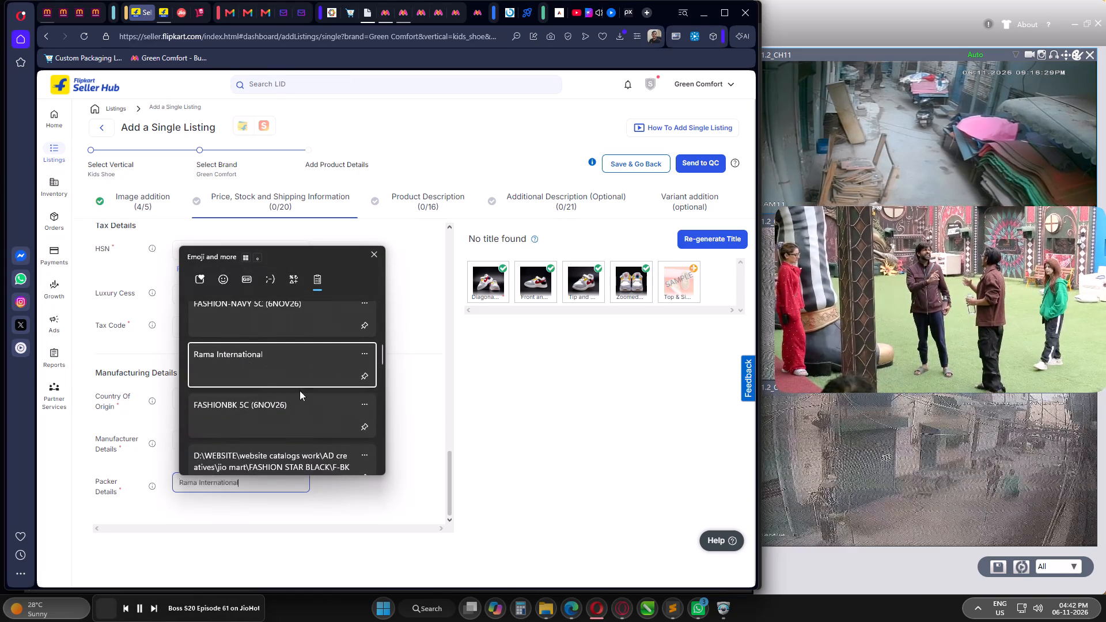
# In the product description, fill the style code and article number with HIKER 2 (6NOV261) from the clipboard history.
pyautogui.click(400, 439)
pyautogui.scroll(20, 318, 457)
pyautogui.scroll(5, 318, 457)
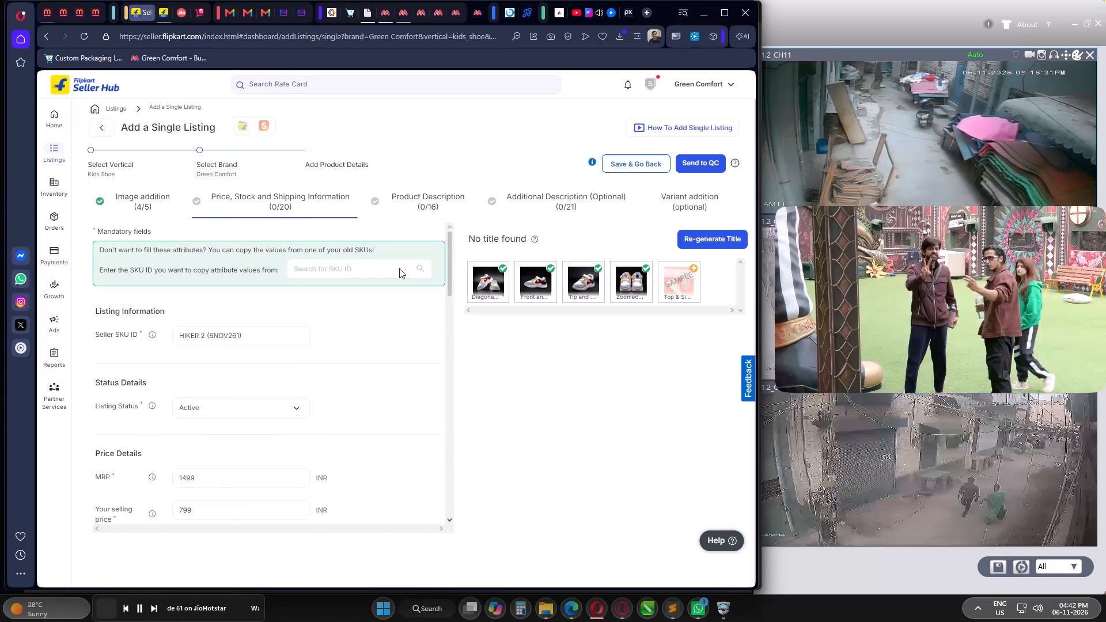
pyautogui.click(435, 203)
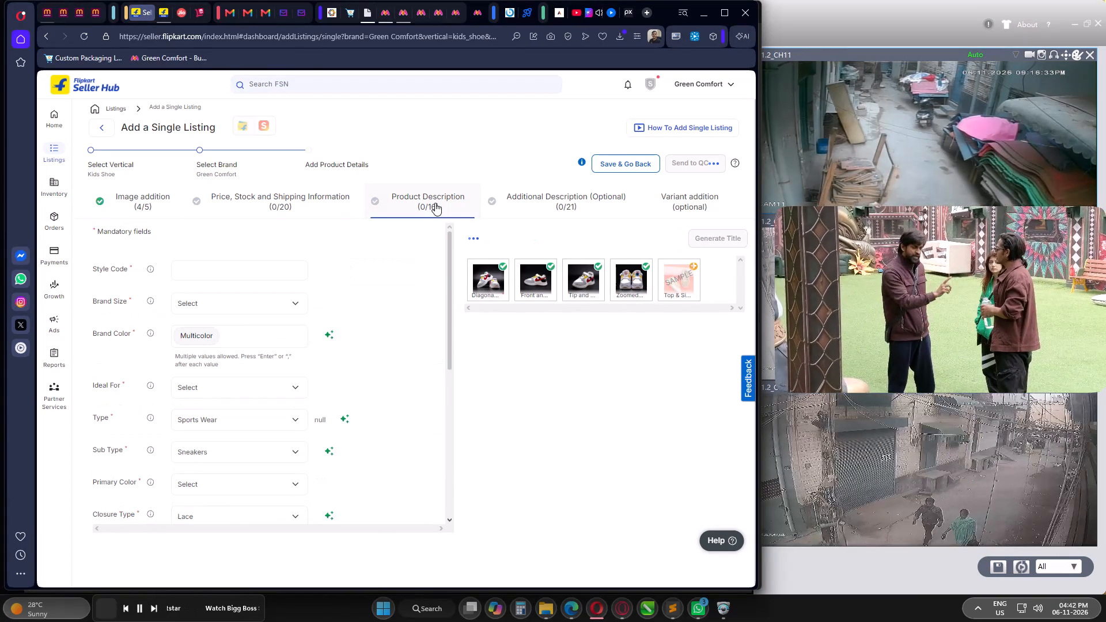
pyautogui.click(234, 270)
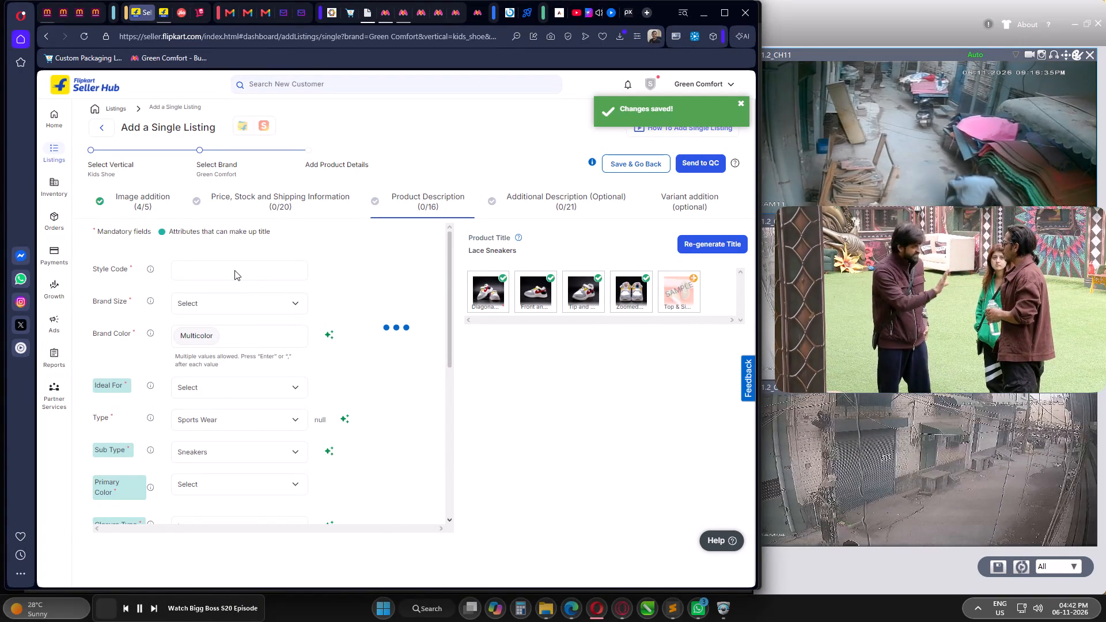
pyautogui.press('super+v')
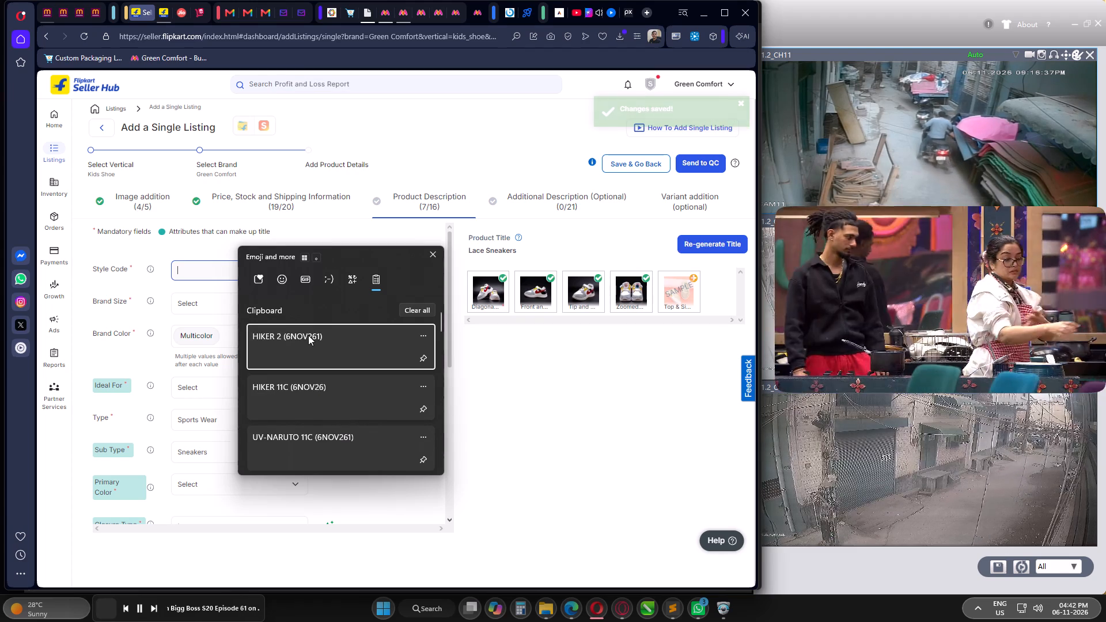
pyautogui.click(308, 335)
pyautogui.hotkey('ctrl', 'v')
pyautogui.scroll(-14, 296, 460)
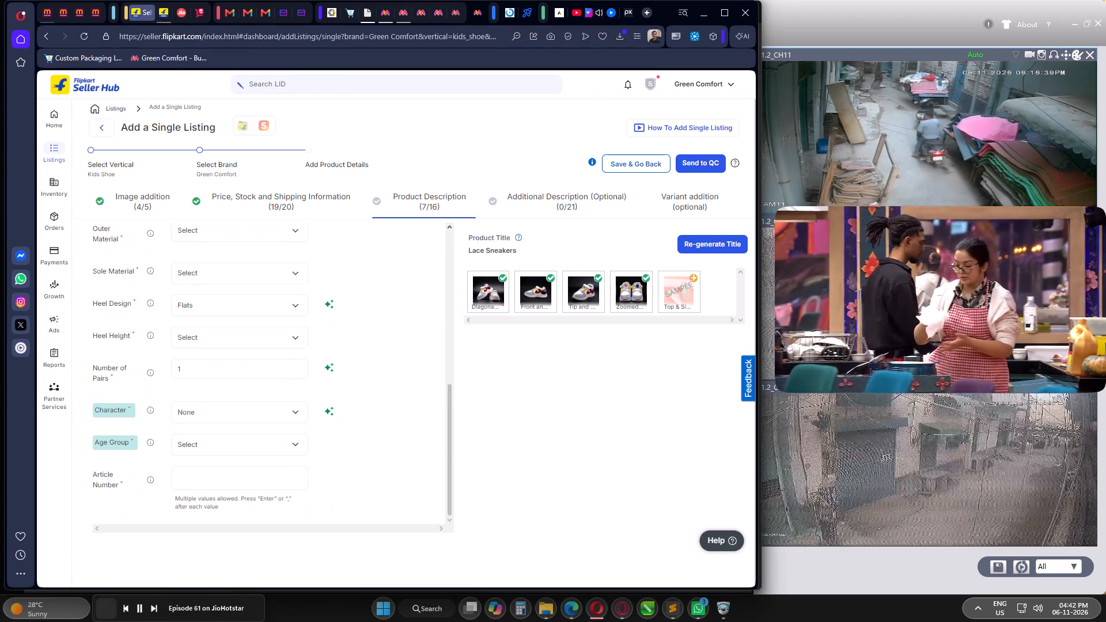
pyautogui.click(230, 474)
pyautogui.hotkey('ctrl', 'v')
pyautogui.click(363, 482)
# Set the brand size to 2 UK and Ideal For to Boys in the product description.
pyautogui.scroll(15, 332, 457)
pyautogui.click(221, 299)
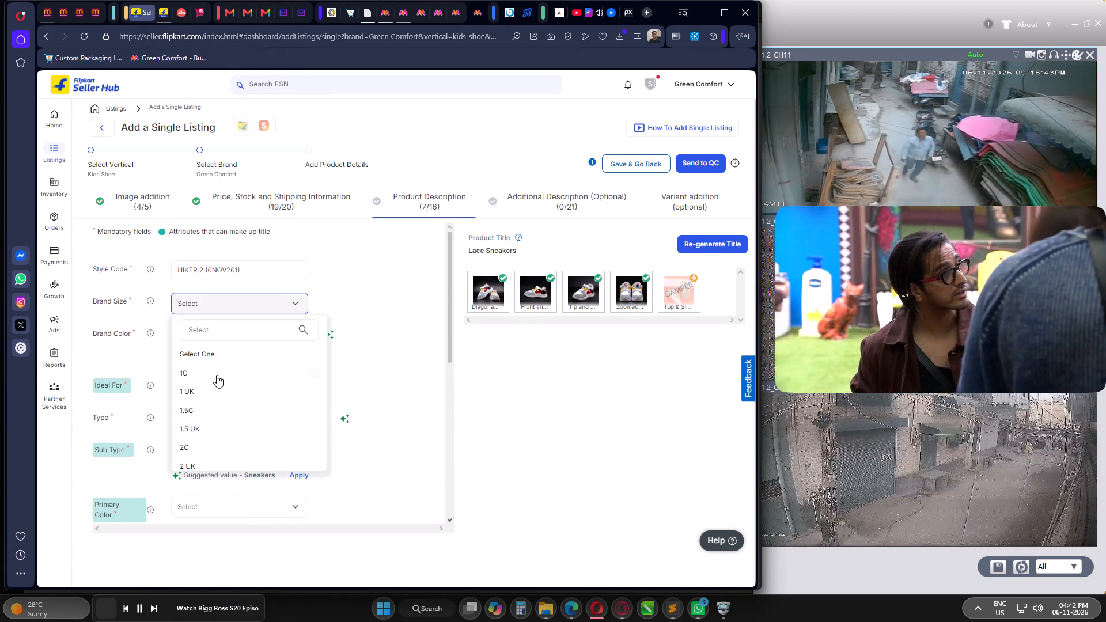
pyautogui.click(226, 329)
pyautogui.press('2')
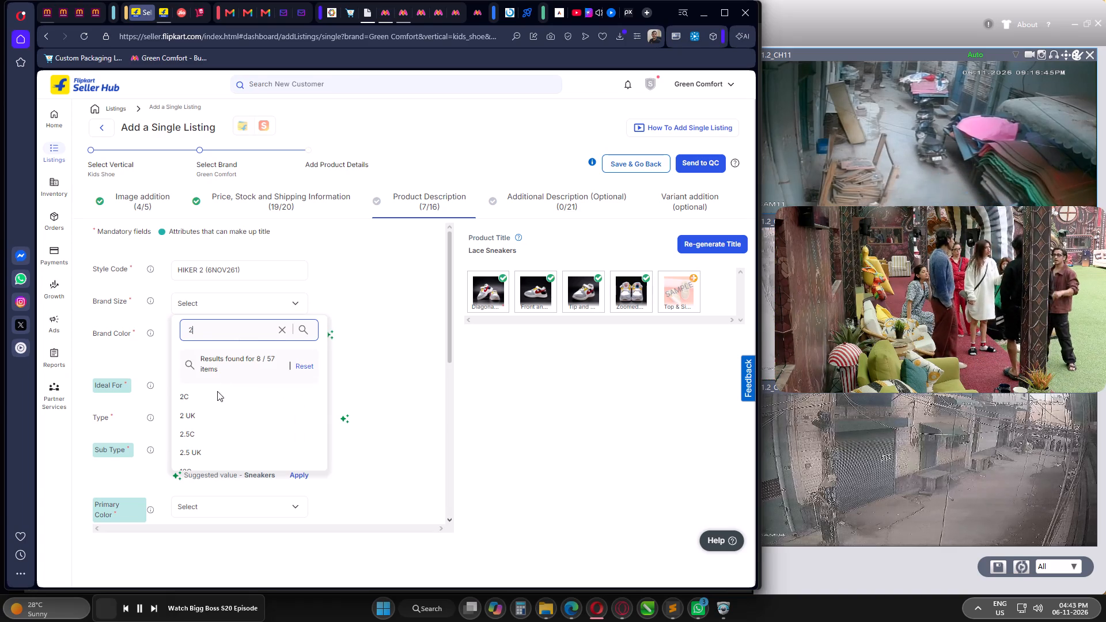
pyautogui.click(197, 416)
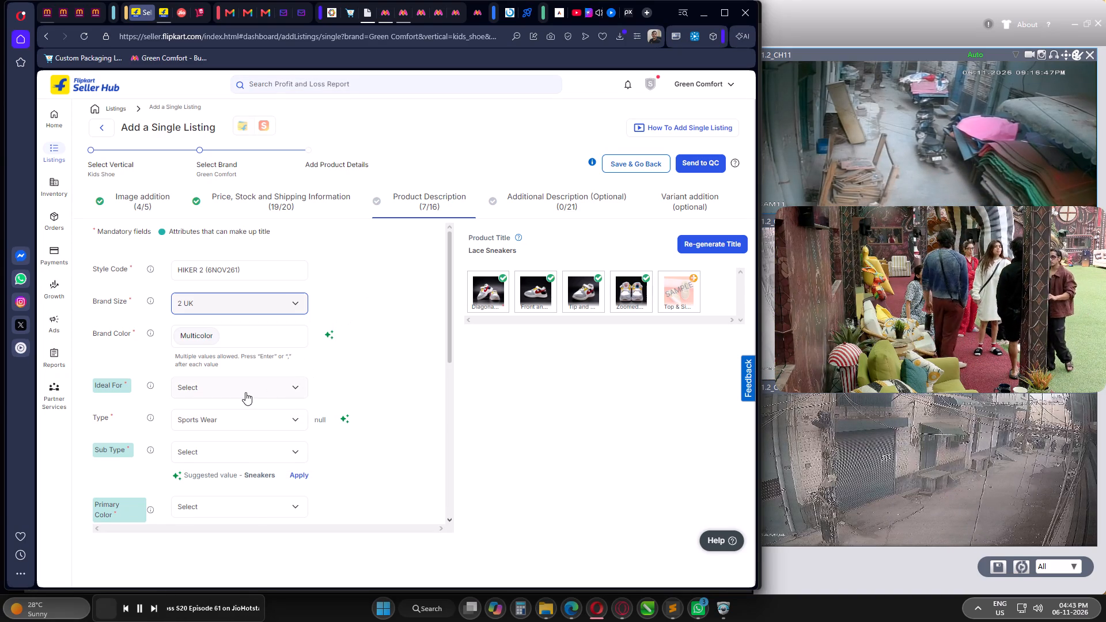
pyautogui.click(245, 392)
pyautogui.click(209, 456)
pyautogui.click(387, 464)
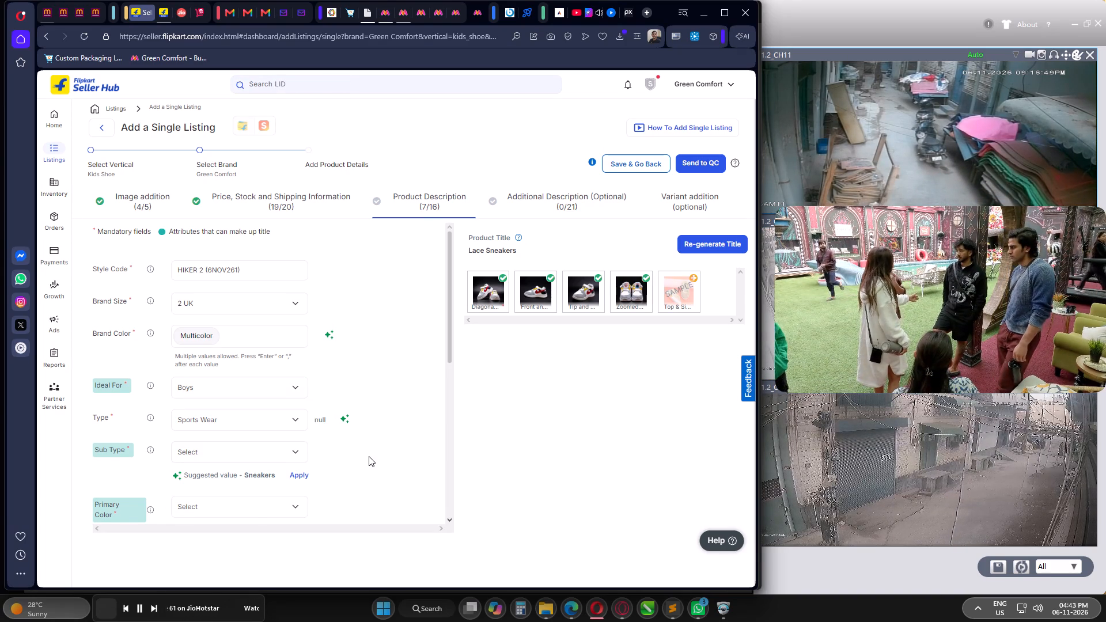
# Keep the type as Sports Wear and set the sub type to Walking Shoes.
pyautogui.click(258, 422)
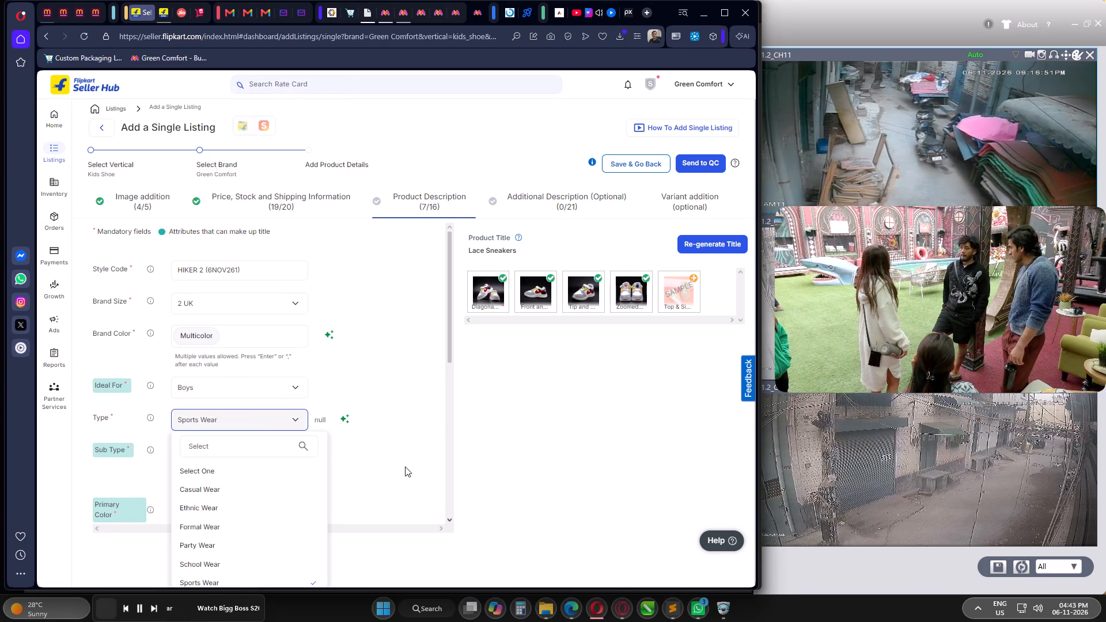
pyautogui.click(405, 466)
pyautogui.scroll(-1, 230, 359)
pyautogui.click(235, 390)
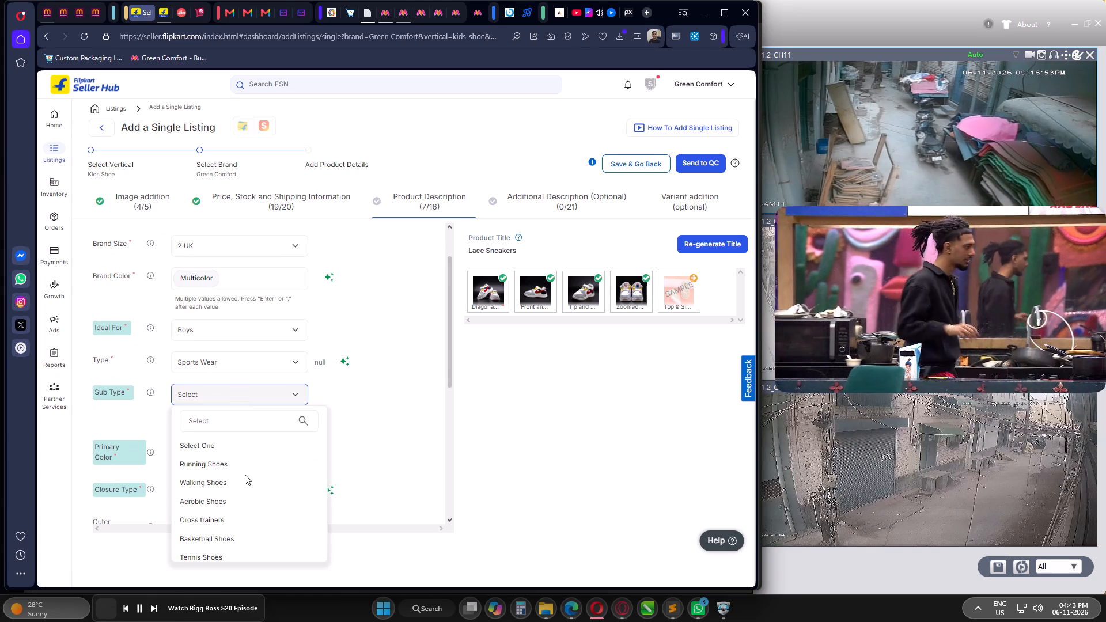
pyautogui.scroll(-4, 242, 499)
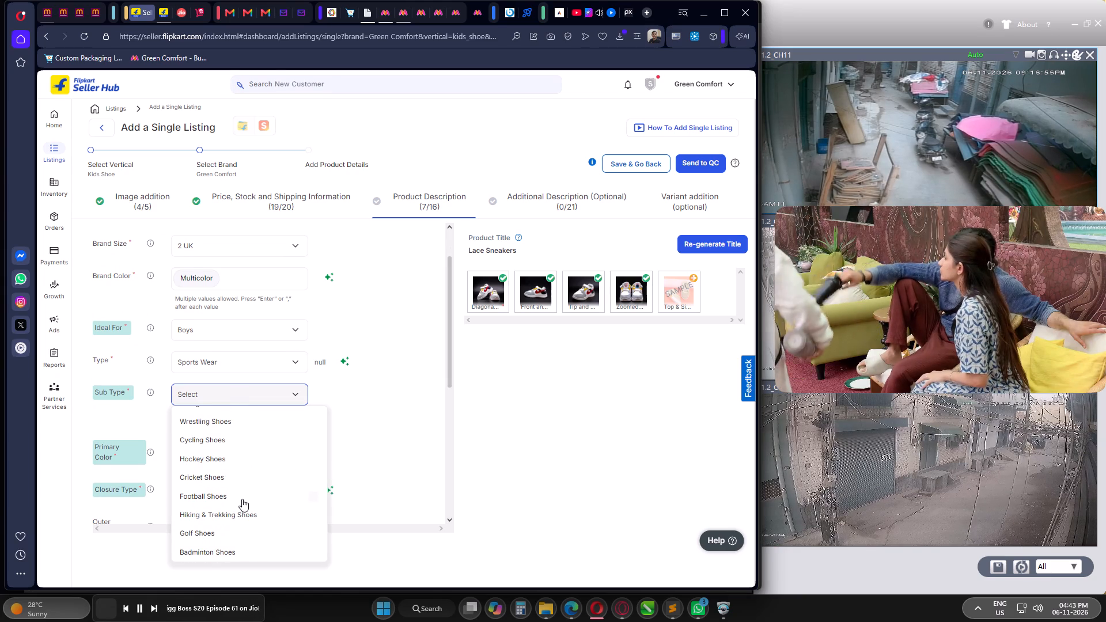
pyautogui.scroll(-5, 242, 499)
pyautogui.scroll(1, 207, 494)
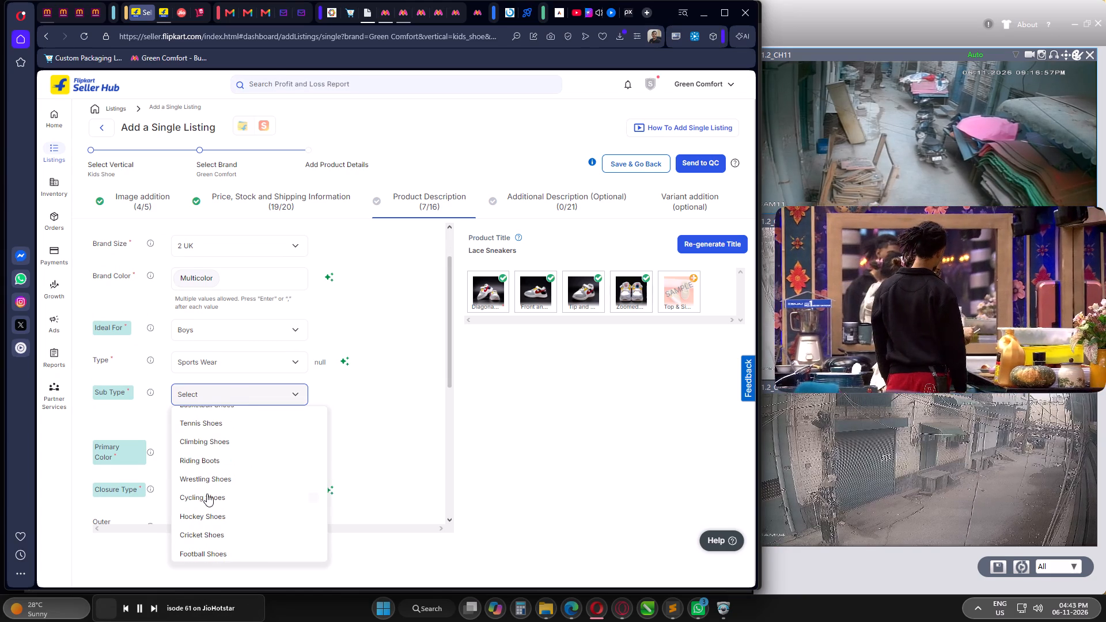
pyautogui.scroll(2, 207, 494)
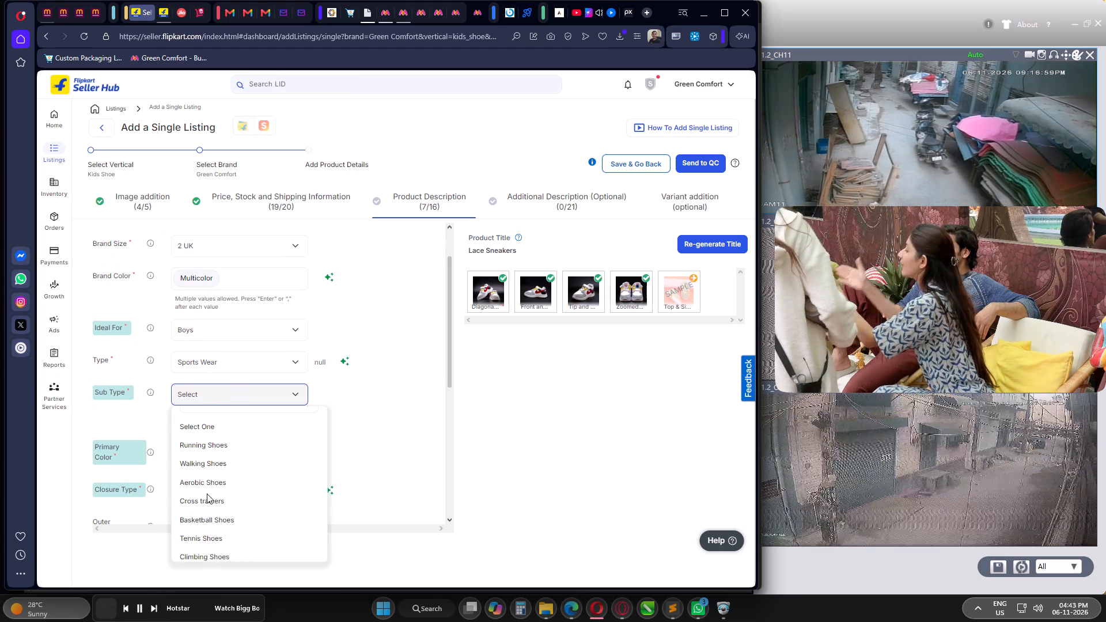
pyautogui.scroll(1, 211, 466)
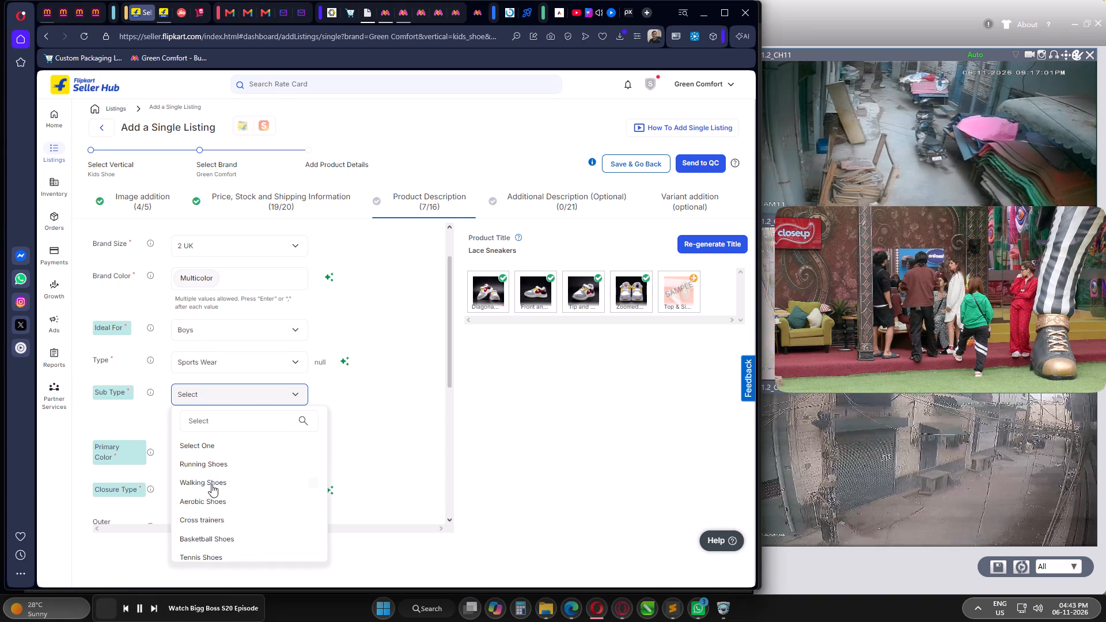
pyautogui.click(208, 482)
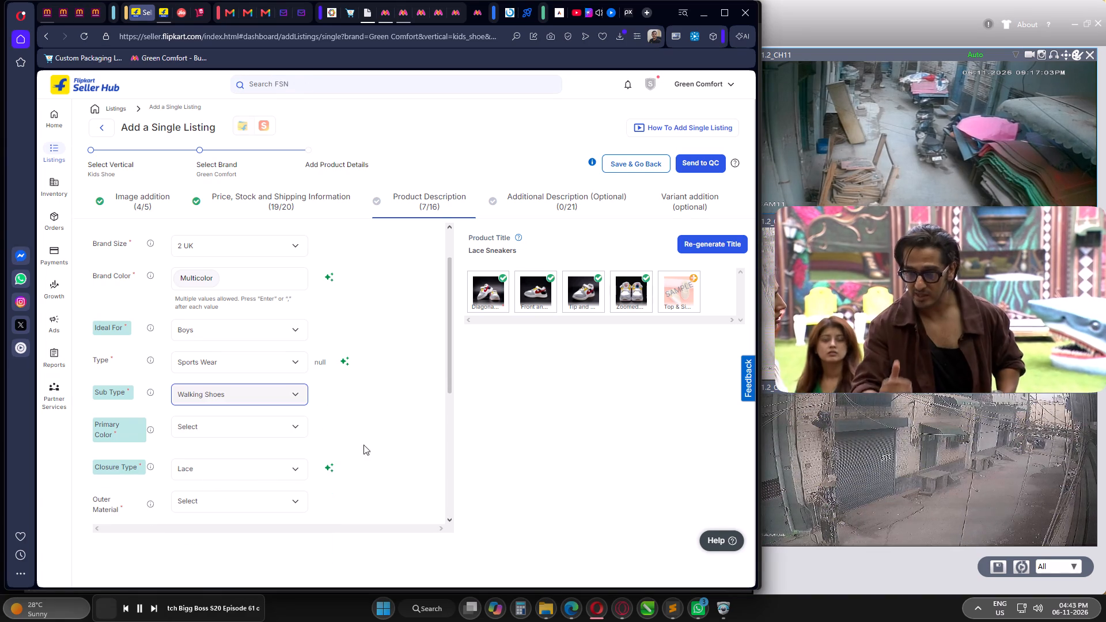
pyautogui.click(370, 422)
# Set the shoe's primary color to Grey.
pyautogui.scroll(-2, 233, 307)
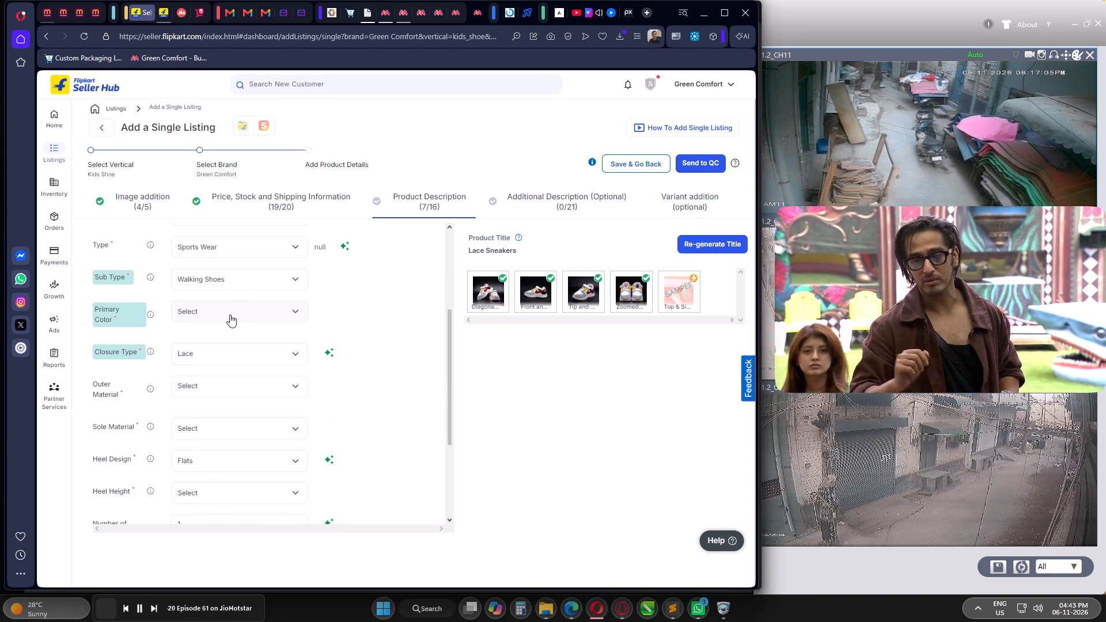
pyautogui.click(230, 314)
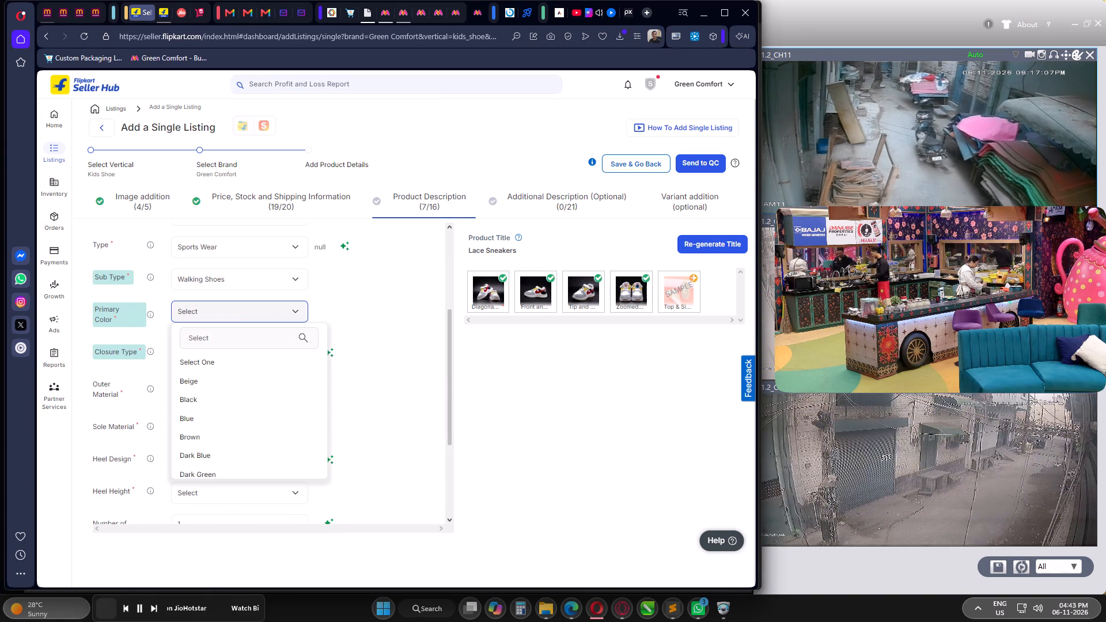
pyautogui.click(226, 337)
pyautogui.write('GR')
pyautogui.press('e')
pyautogui.click(192, 443)
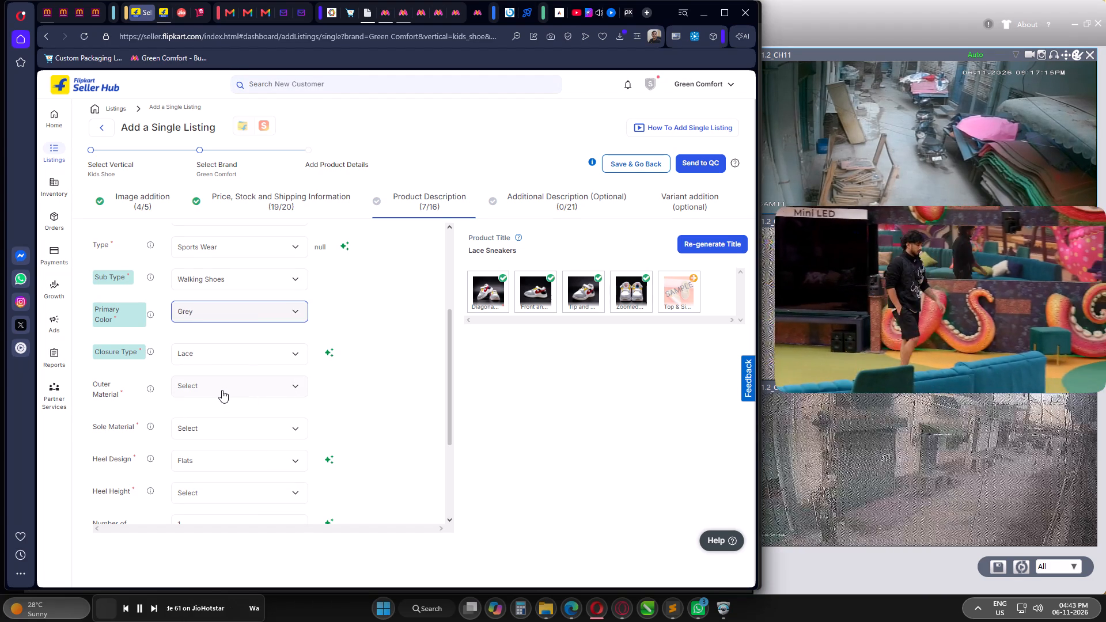
# Set the outer material to Patent Leather and the sole material to EVA.
pyautogui.click(222, 390)
pyautogui.scroll(-2, 222, 483)
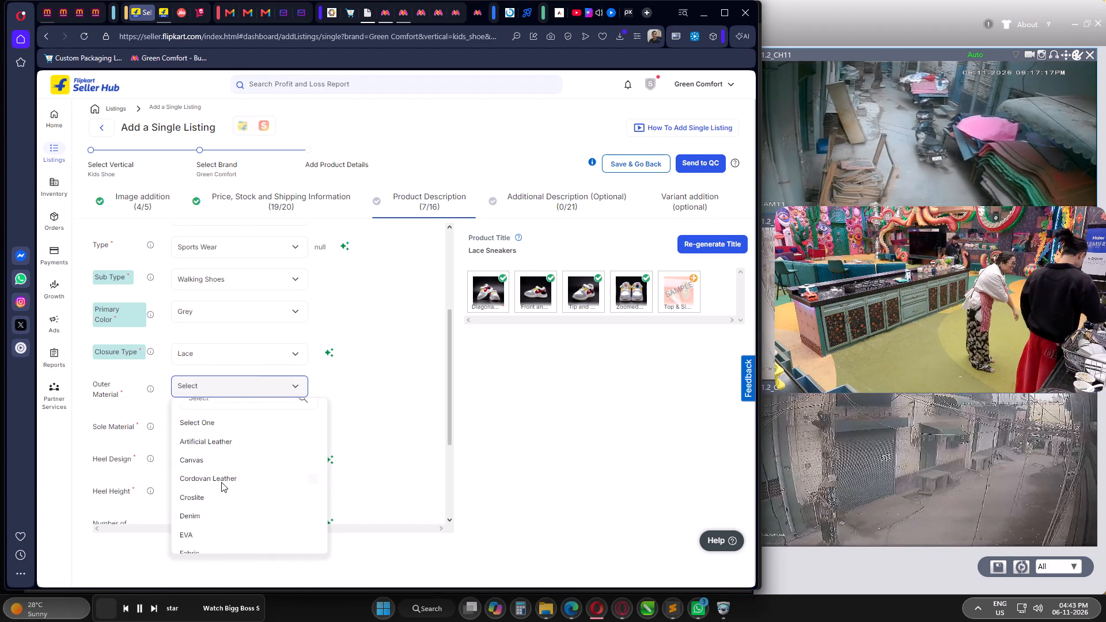
pyautogui.scroll(-2, 221, 482)
pyautogui.click(217, 542)
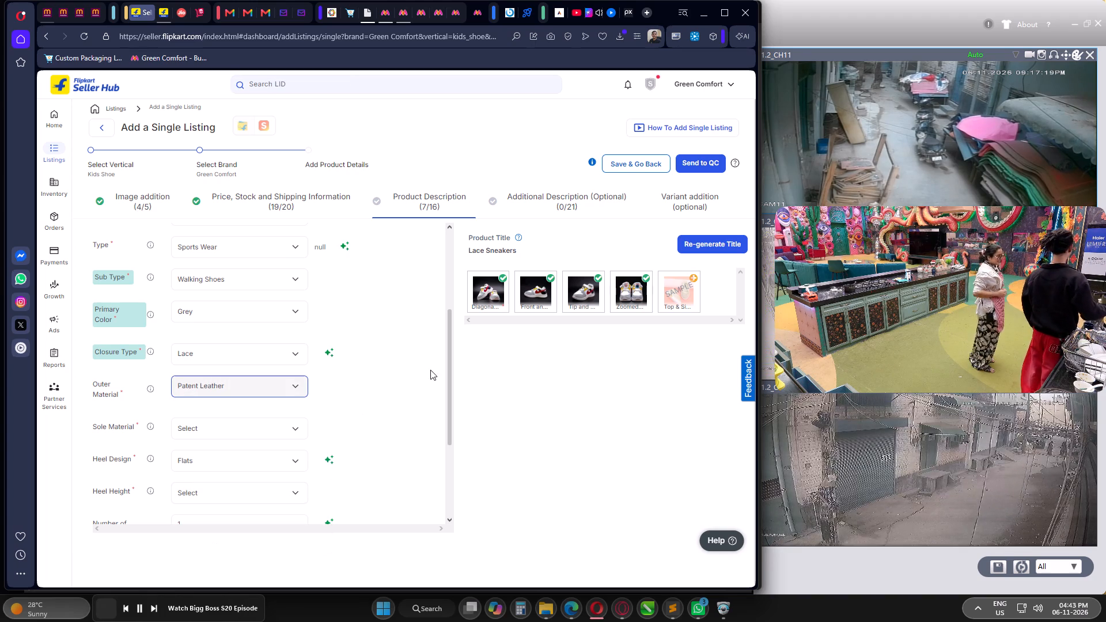
pyautogui.click(430, 370)
pyautogui.click(247, 426)
pyautogui.click(194, 545)
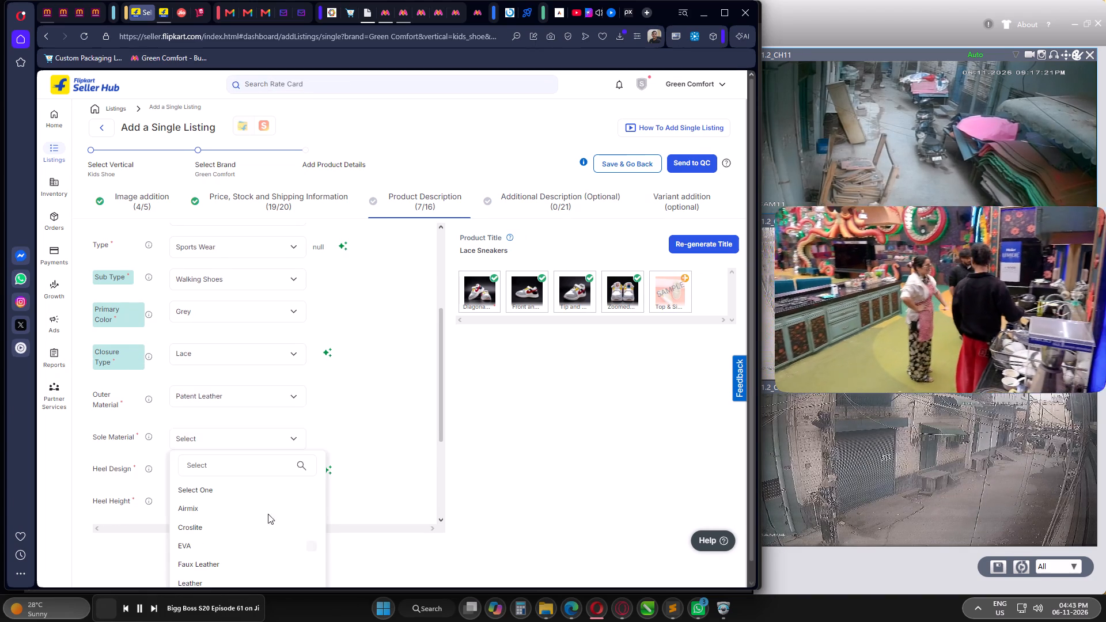
pyautogui.click(390, 407)
# Set the heel height to 1 to 2 inch and the age group to 9-10 Years.
pyautogui.scroll(-3, 231, 364)
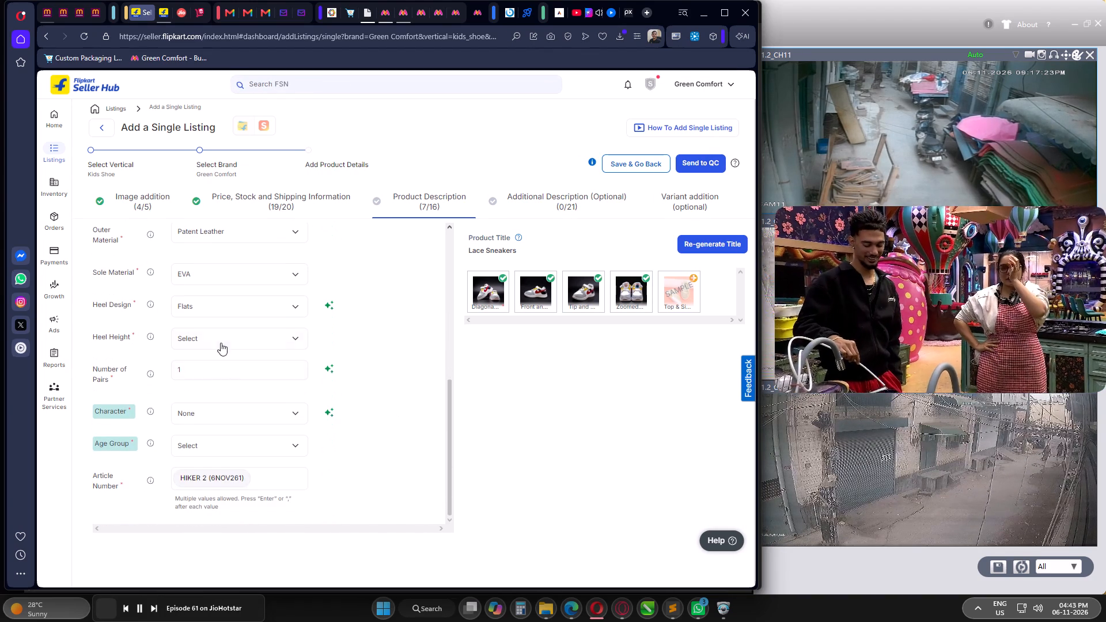
pyautogui.click(218, 336)
pyautogui.click(207, 409)
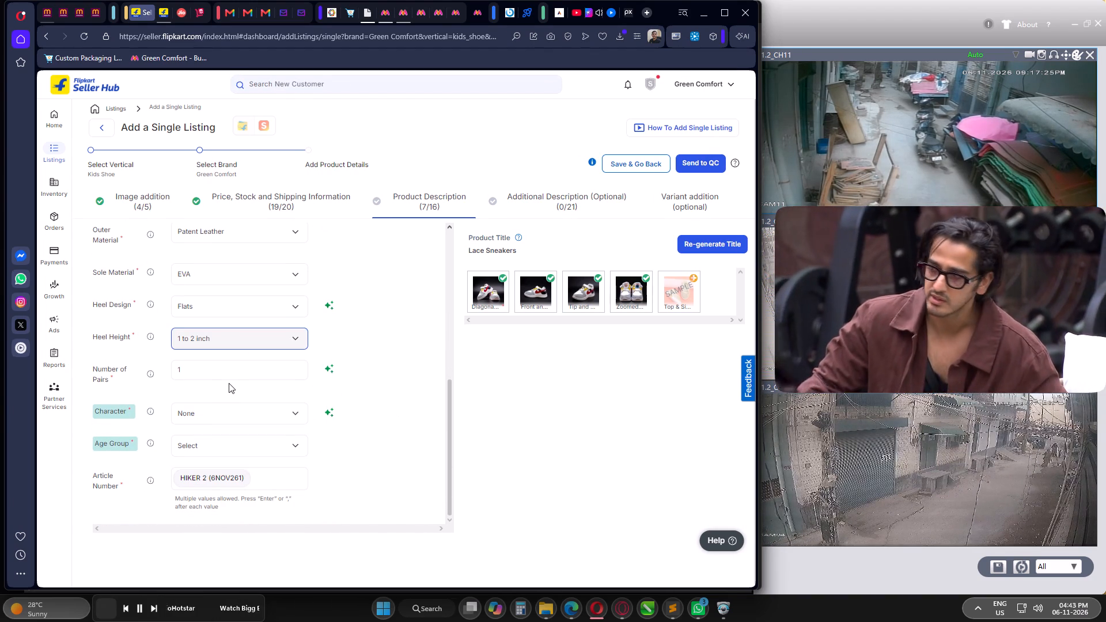
pyautogui.click(217, 447)
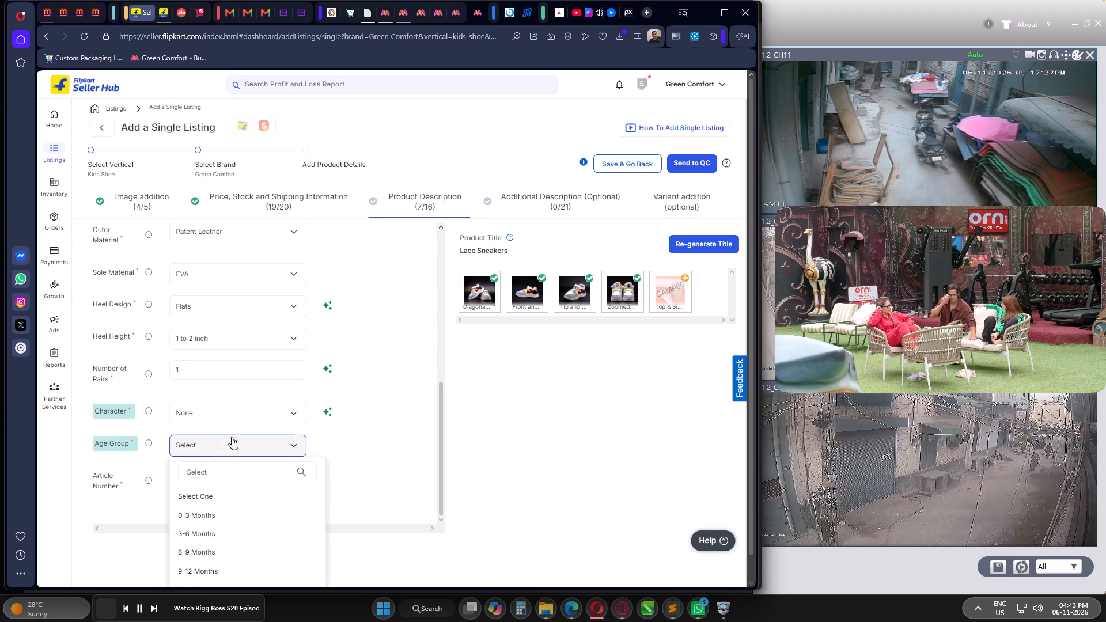
pyautogui.scroll(-8, 238, 520)
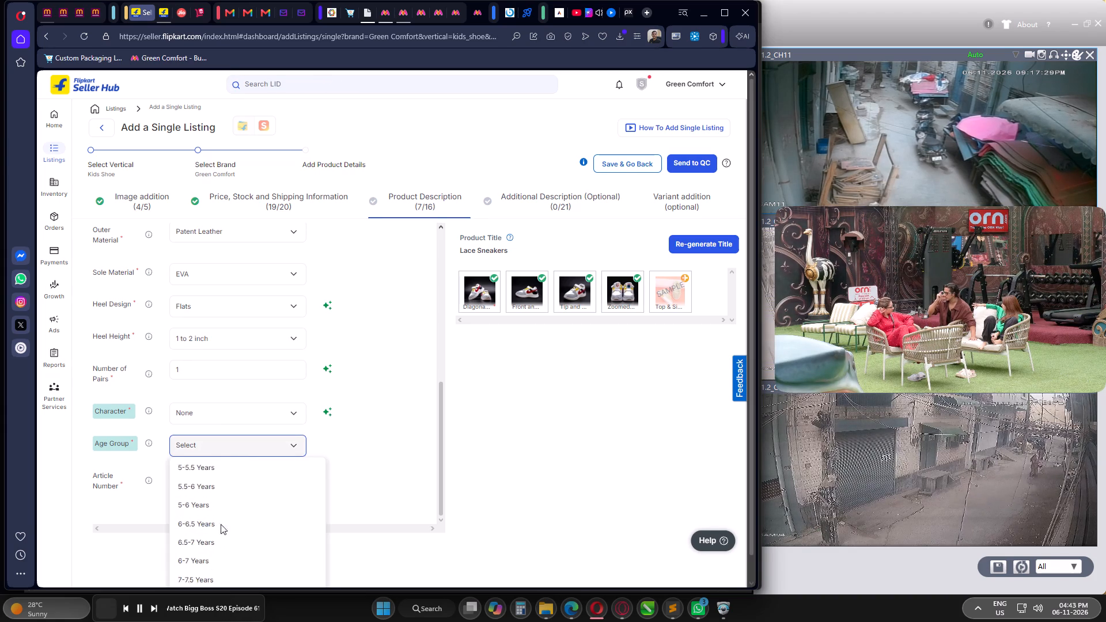
pyautogui.scroll(-3, 221, 524)
pyautogui.click(187, 516)
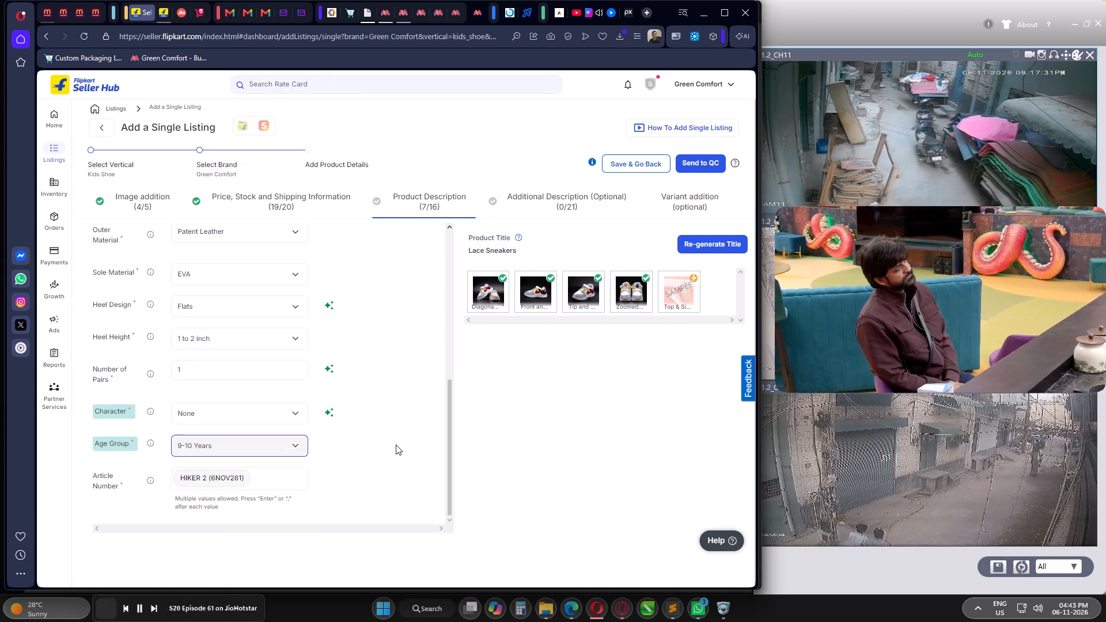
pyautogui.click(396, 445)
pyautogui.scroll(-2, 324, 470)
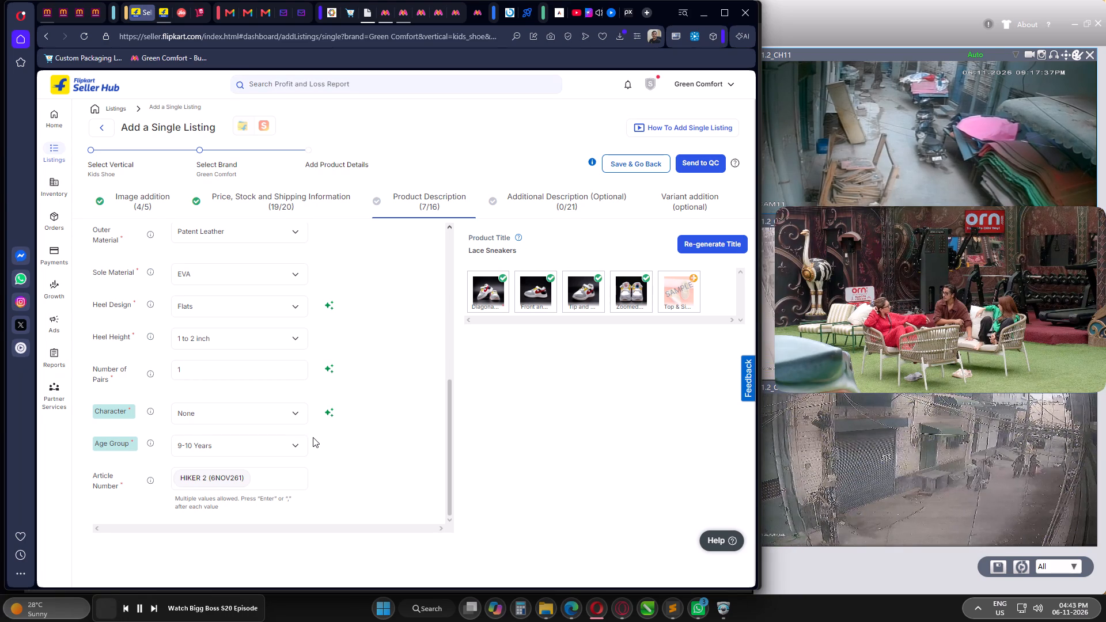
pyautogui.scroll(15, 313, 437)
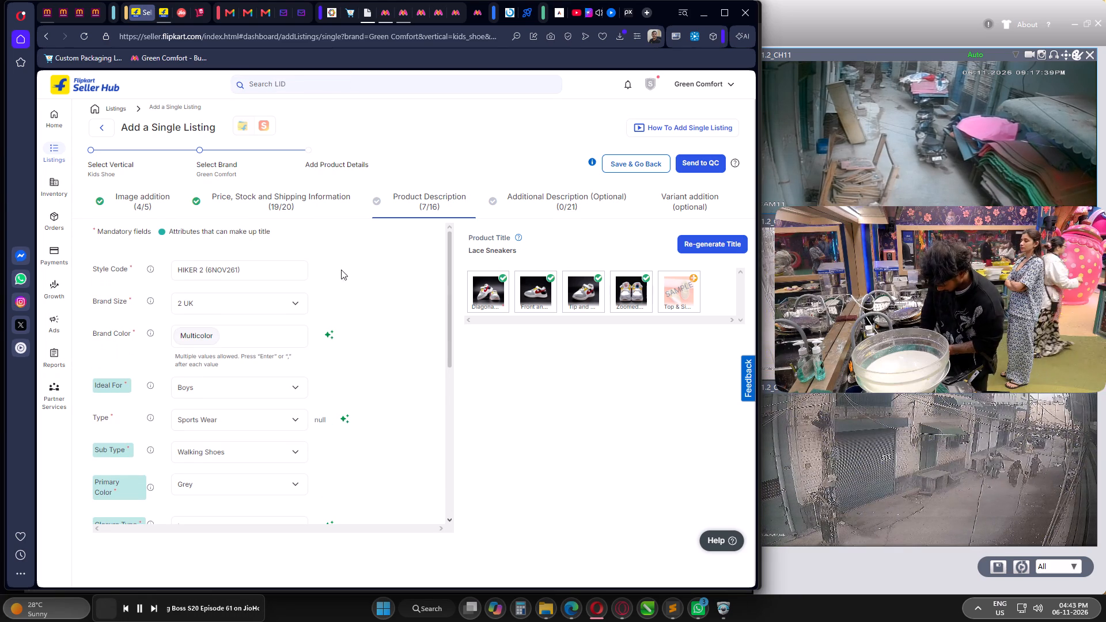